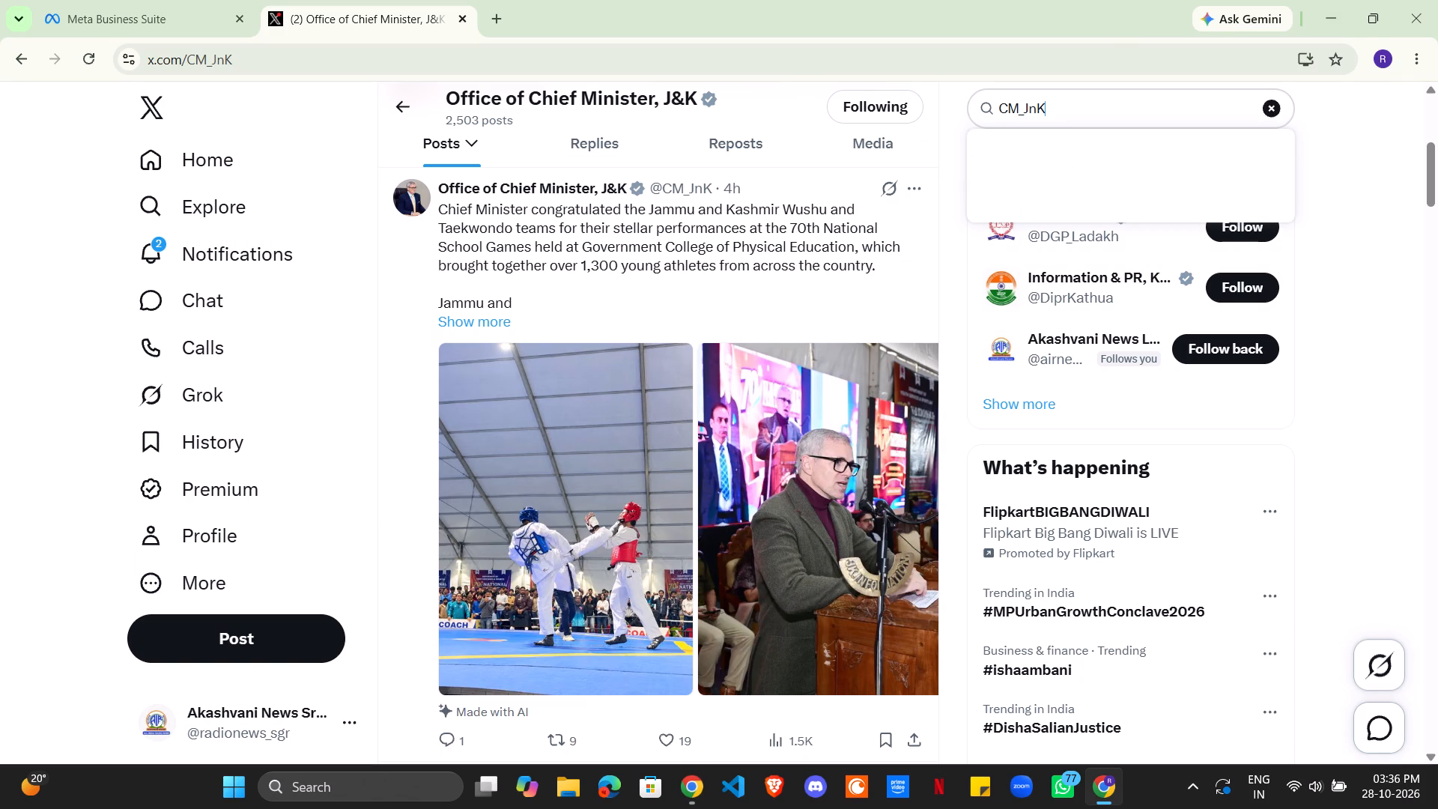
Open Canva in a new tab of the browser window that holds Meta Business Suite.
{"action": "left_click", "coordinate": [130, 0]}
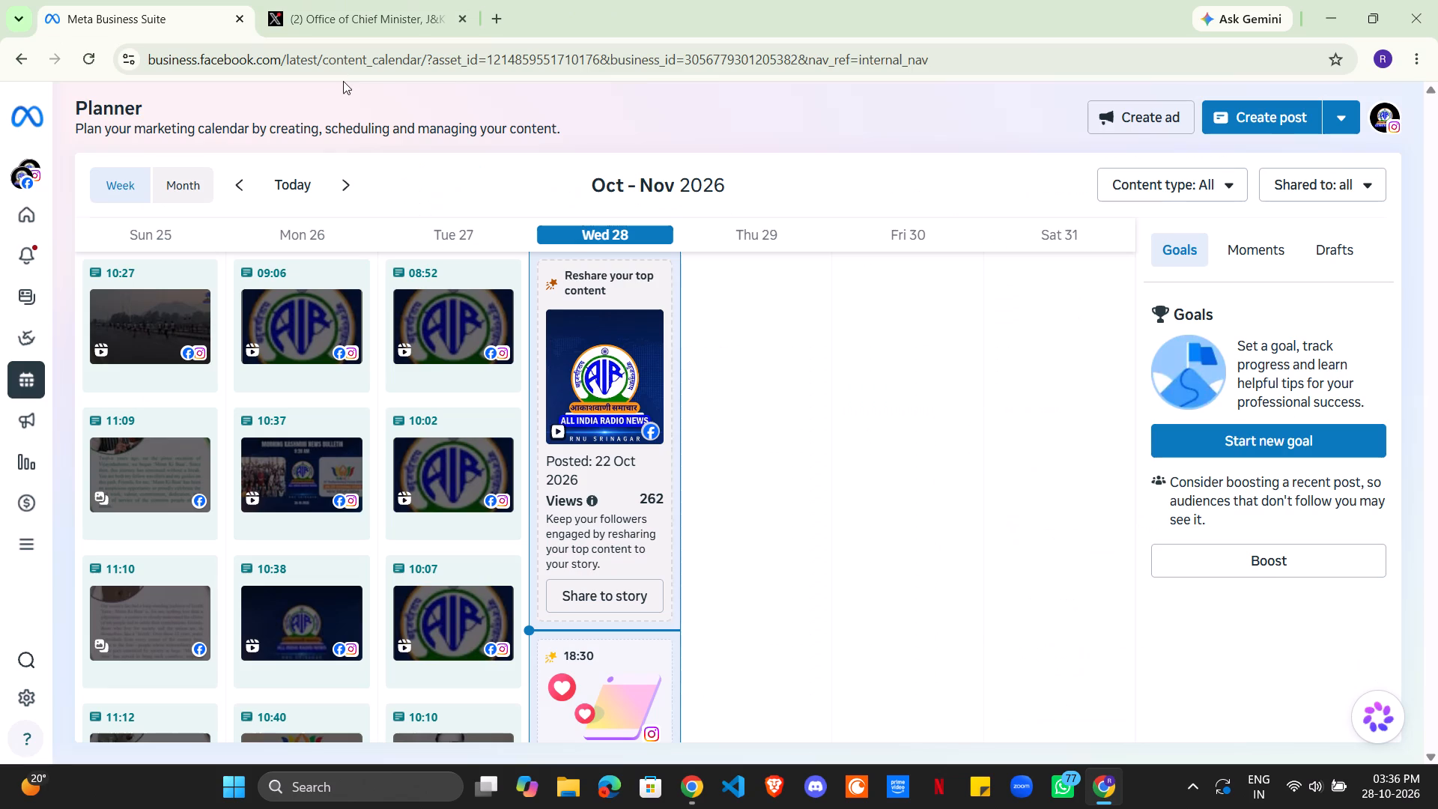
{"action": "left_click", "coordinate": [494, 7]}
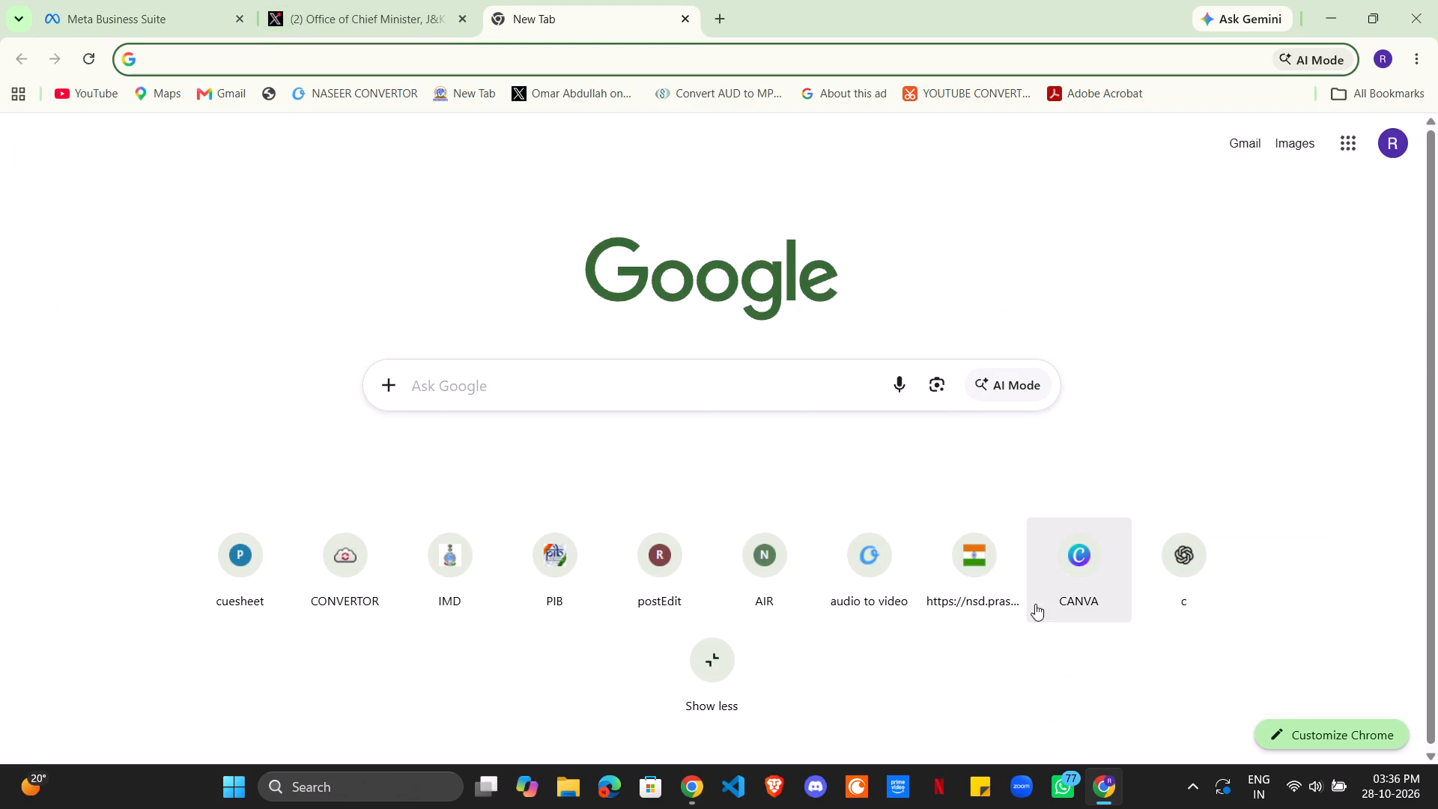
{"action": "left_click", "coordinate": [1065, 583]}
Switch to the browser window with the Campaign Planning Discussion chat and open Gmail in a new tab.
{"action": "left_click", "coordinate": [706, 795]}
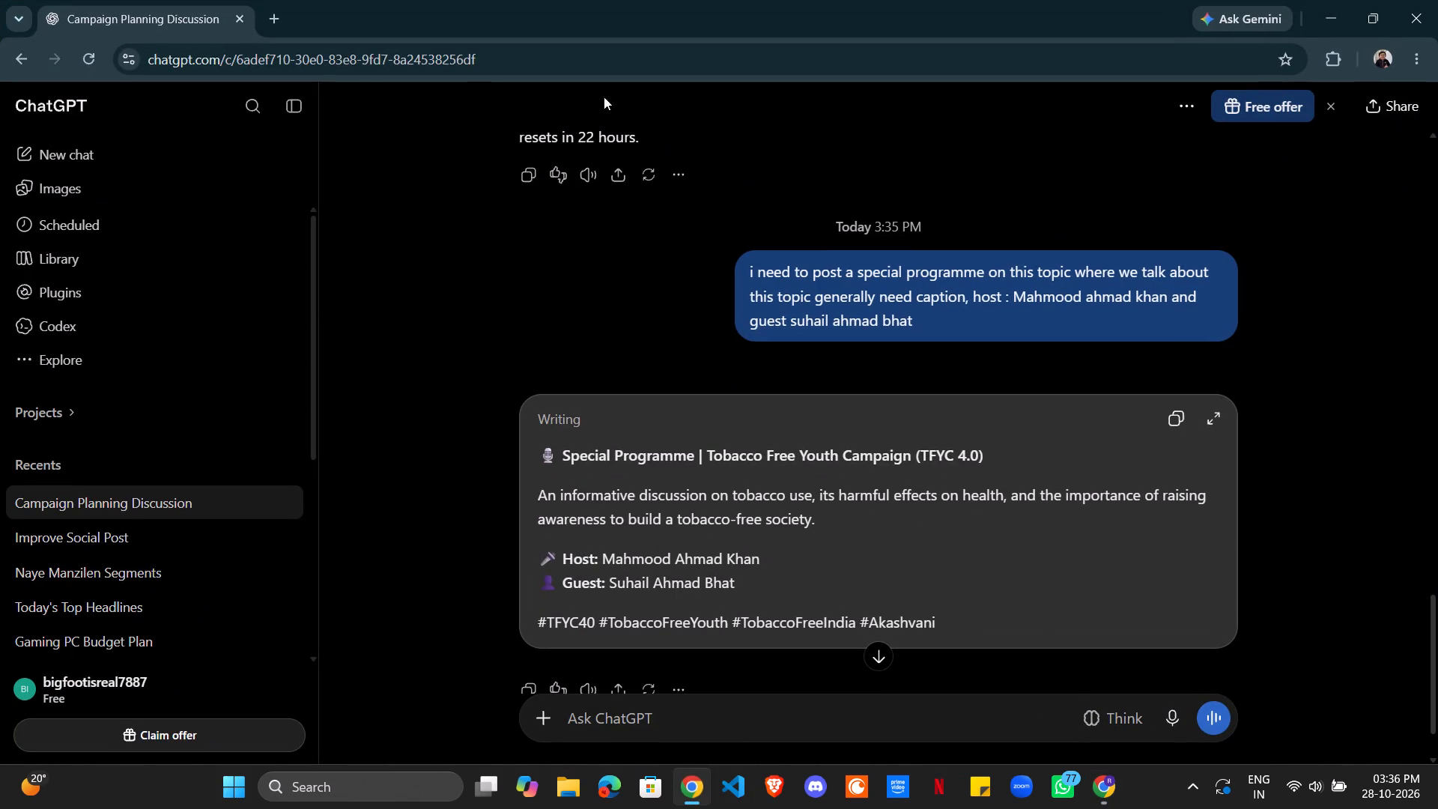
{"action": "left_click", "coordinate": [273, 13]}
{"action": "left_click", "coordinate": [1264, 145]}
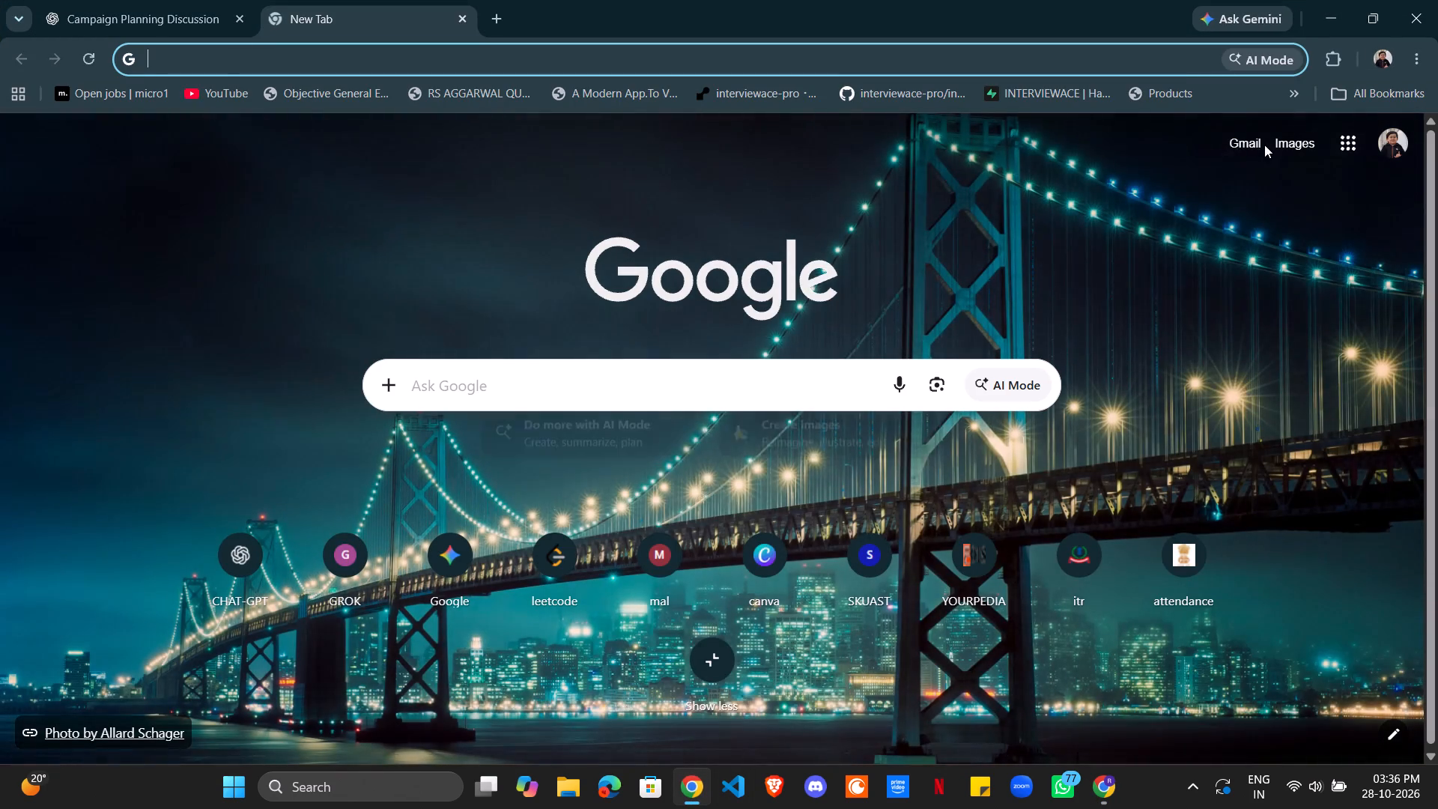
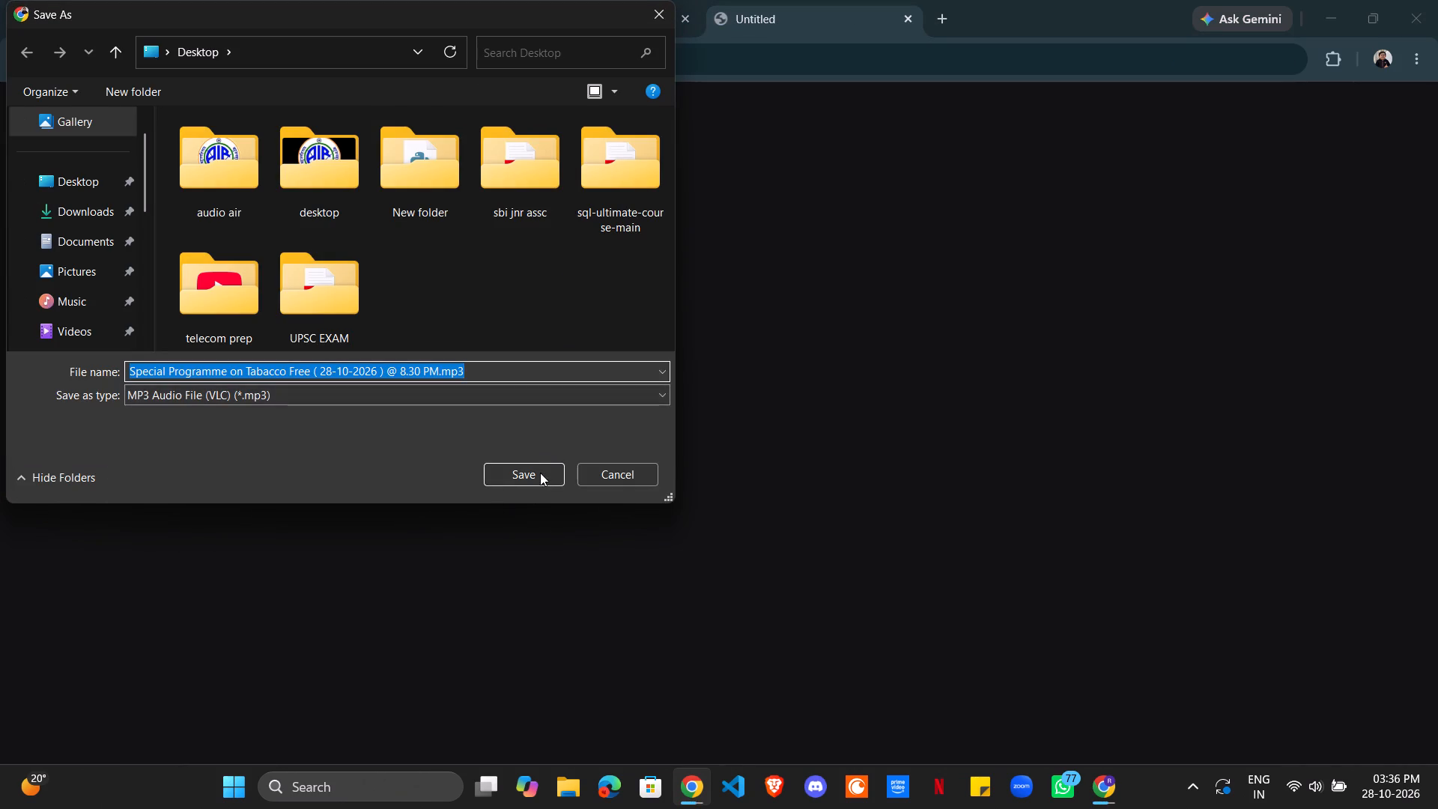
Save the audio file "Special Programme on Tabacco Free ( 28-10-2026 ) @ 8.30 PM.mp3" to the Desktop folder.
{"action": "left_click", "coordinate": [540, 473]}
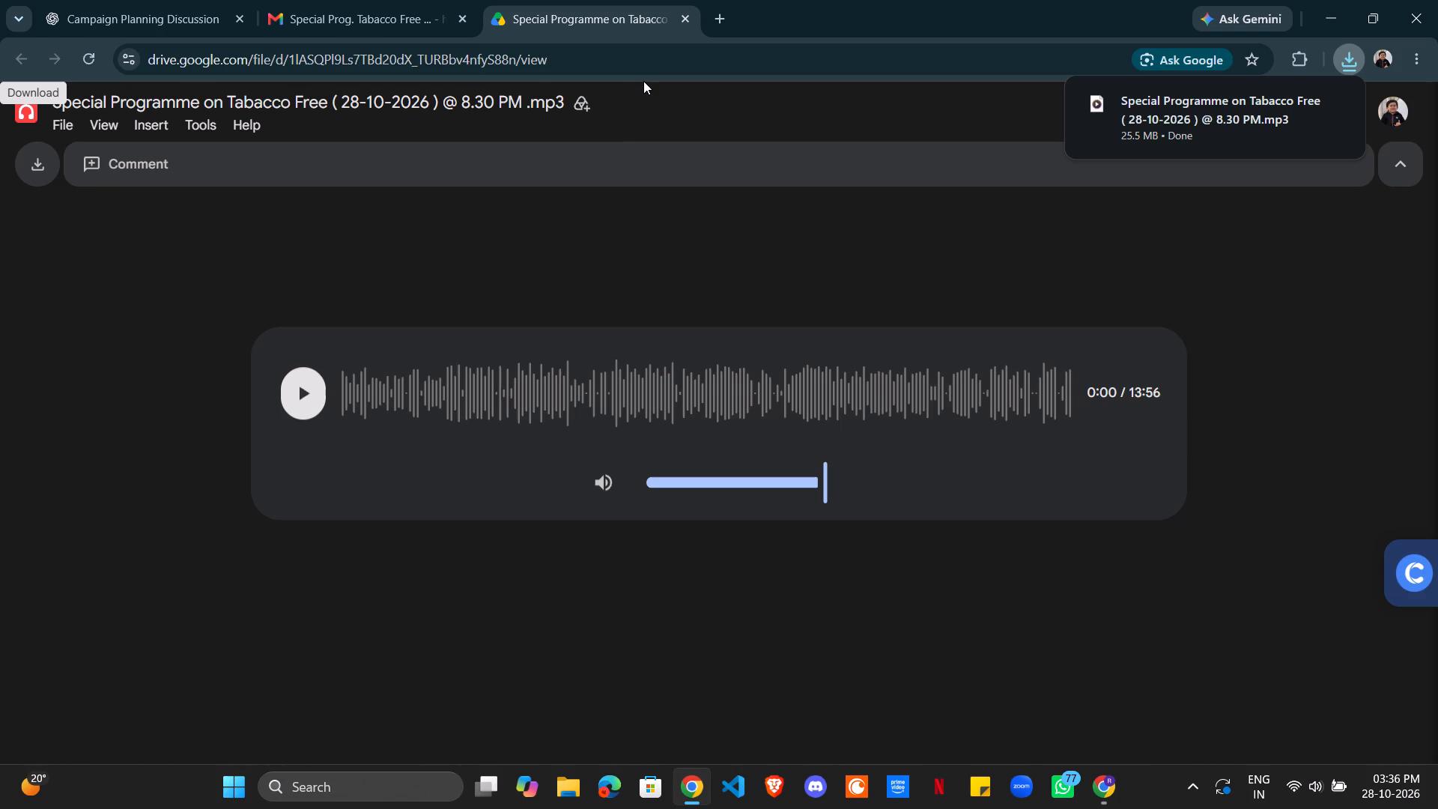
{"action": "left_click", "coordinate": [816, 0]}
{"action": "left_click", "coordinate": [1304, 0]}
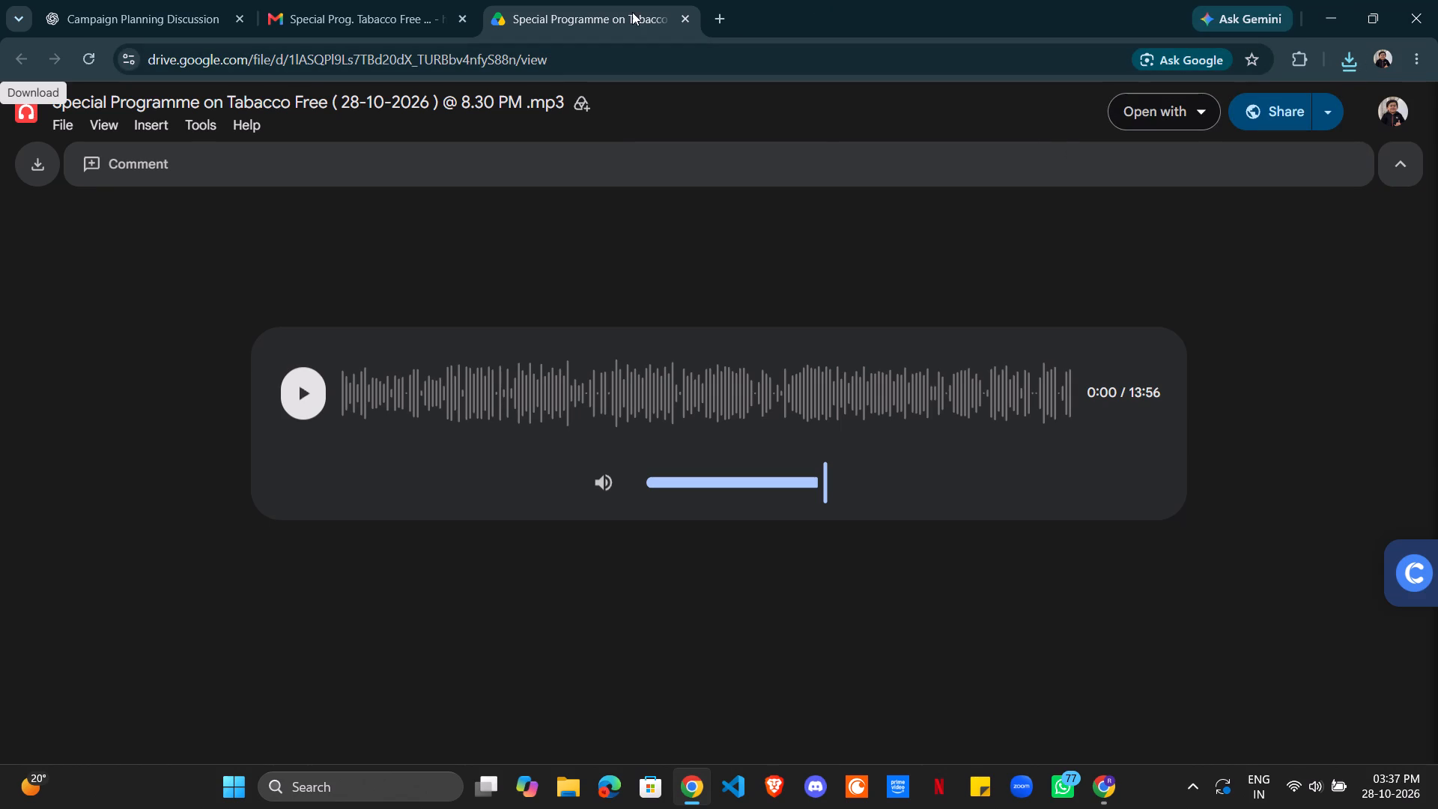
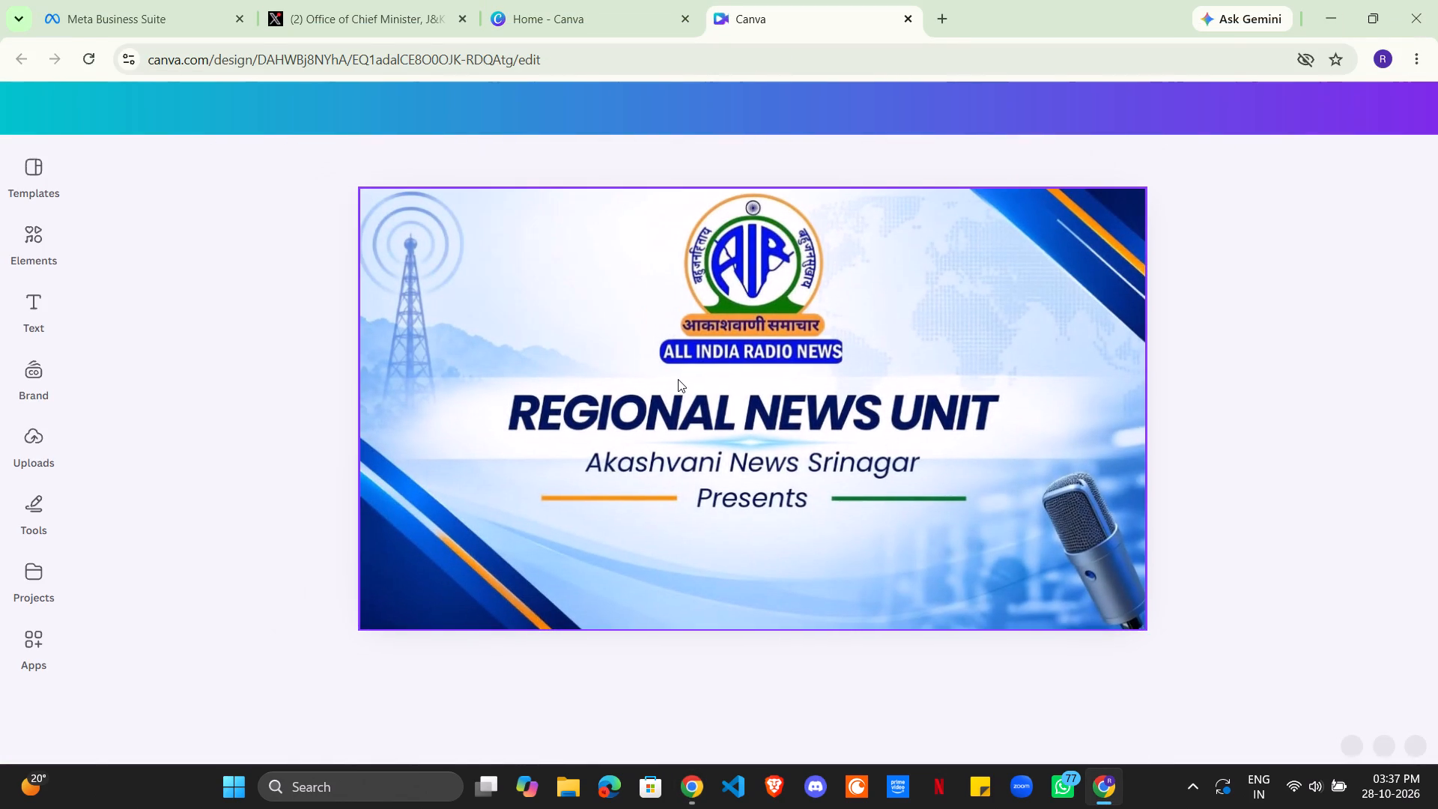
Add the Special Programme audio file from the desktop to the Jan Seva Se Desh Seva Programme video design in Canva.
{"action": "left_click", "coordinate": [178, 363]}
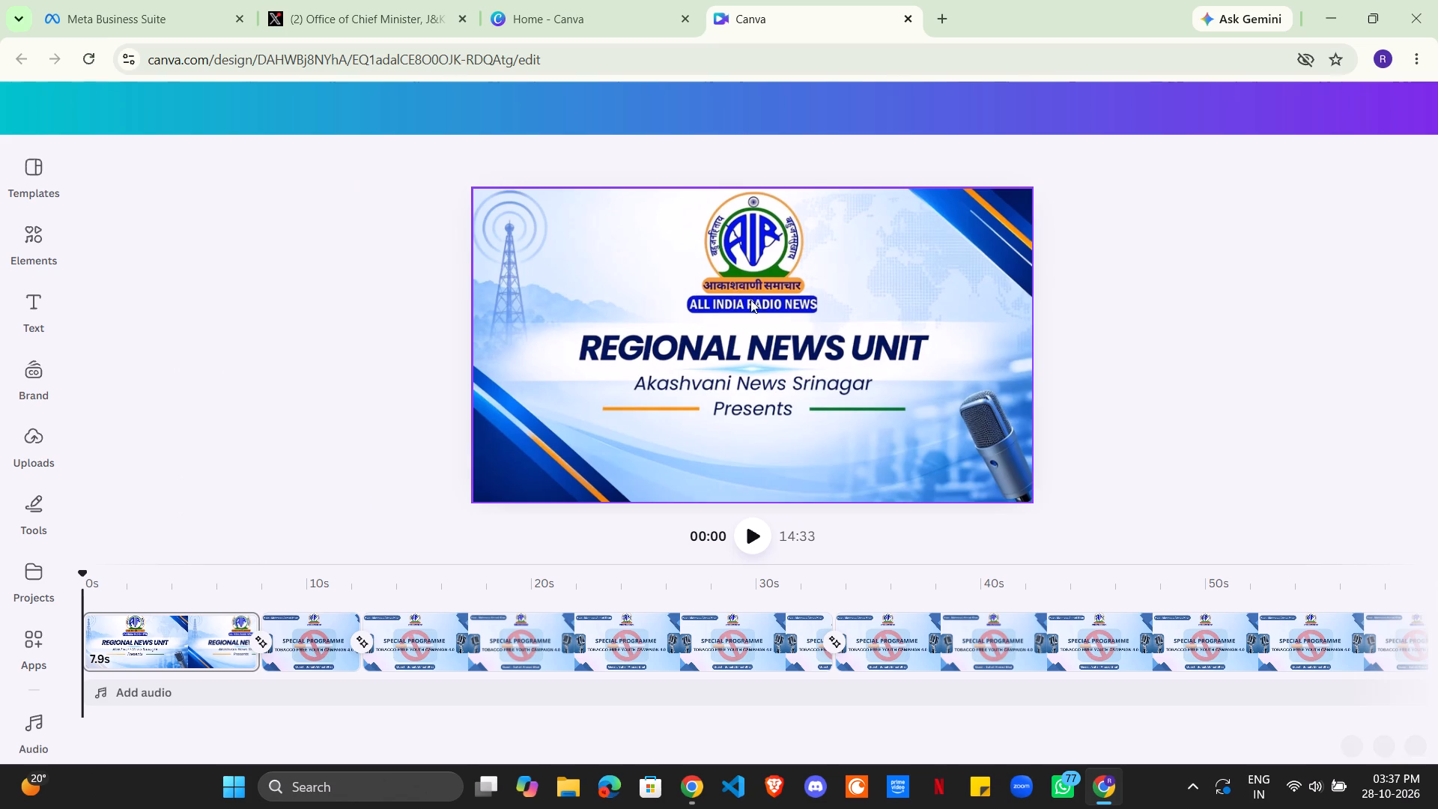
{"action": "left_click_drag", "start_coordinate": [1041, 0], "coordinate": [1126, 23]}
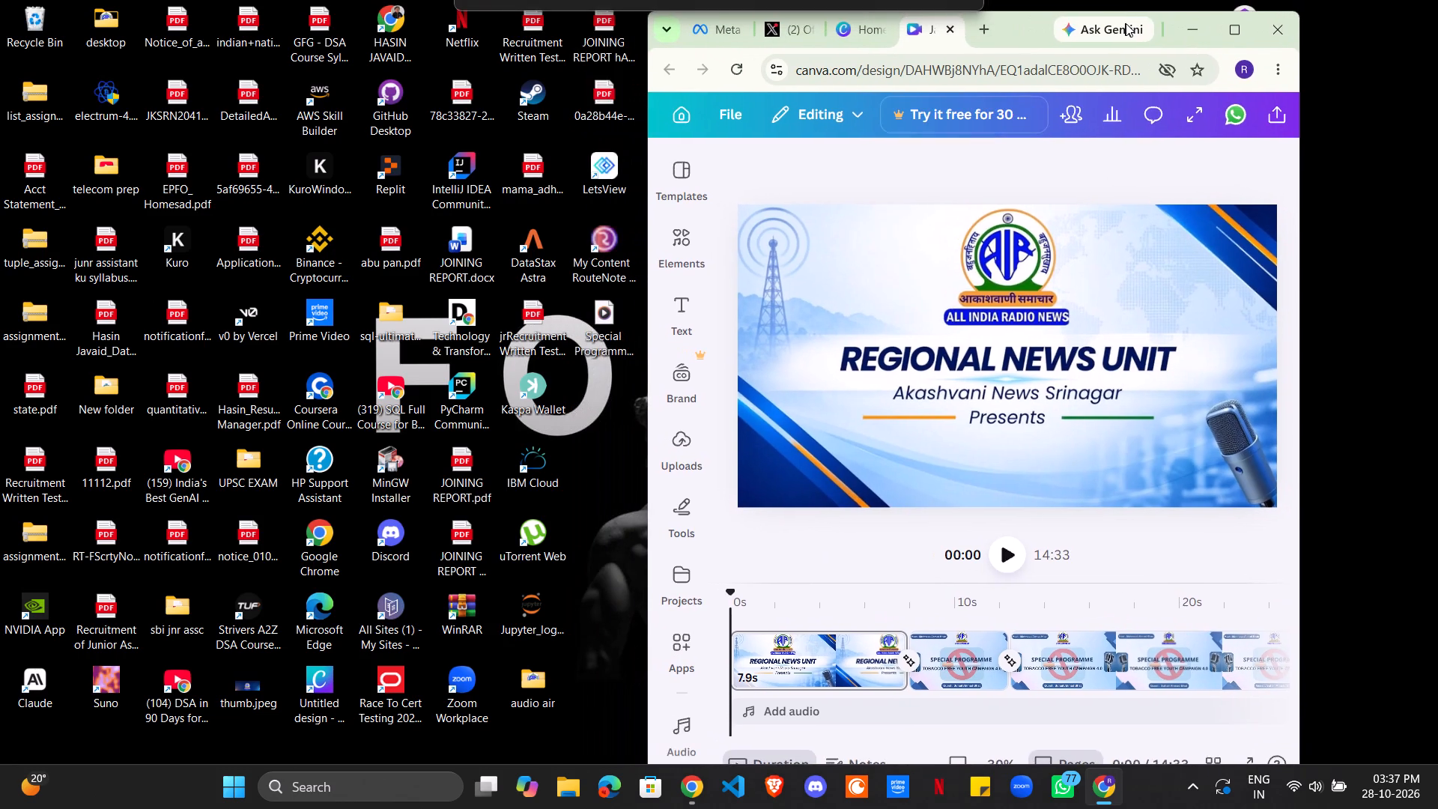
{"action": "left_click_drag", "start_coordinate": [1126, 23], "coordinate": [1169, 21]}
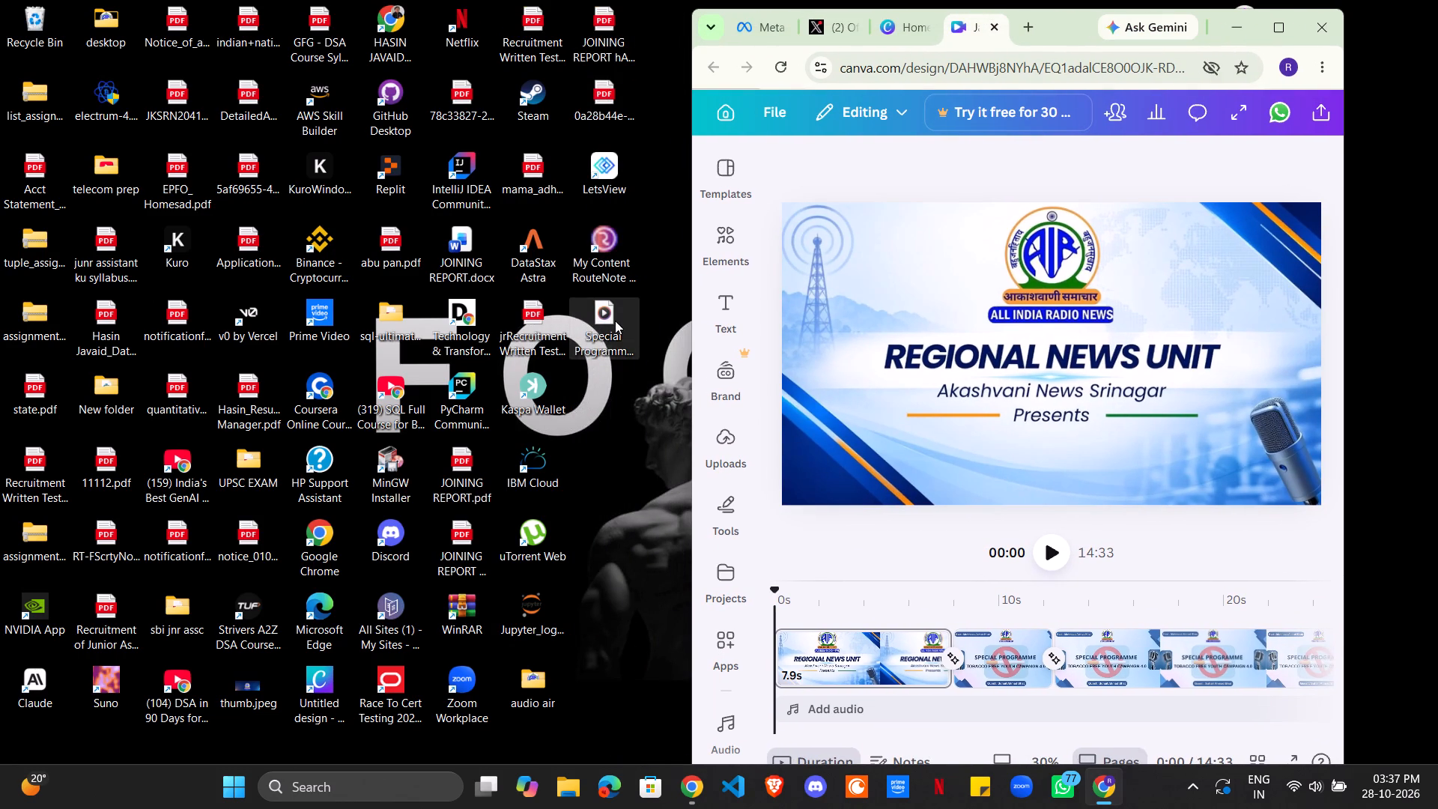
{"action": "left_click", "coordinate": [615, 321]}
{"action": "left_click_drag", "start_coordinate": [786, 356], "coordinate": [1042, 321]}
{"action": "left_click_drag", "start_coordinate": [1071, 36], "coordinate": [896, 0]}
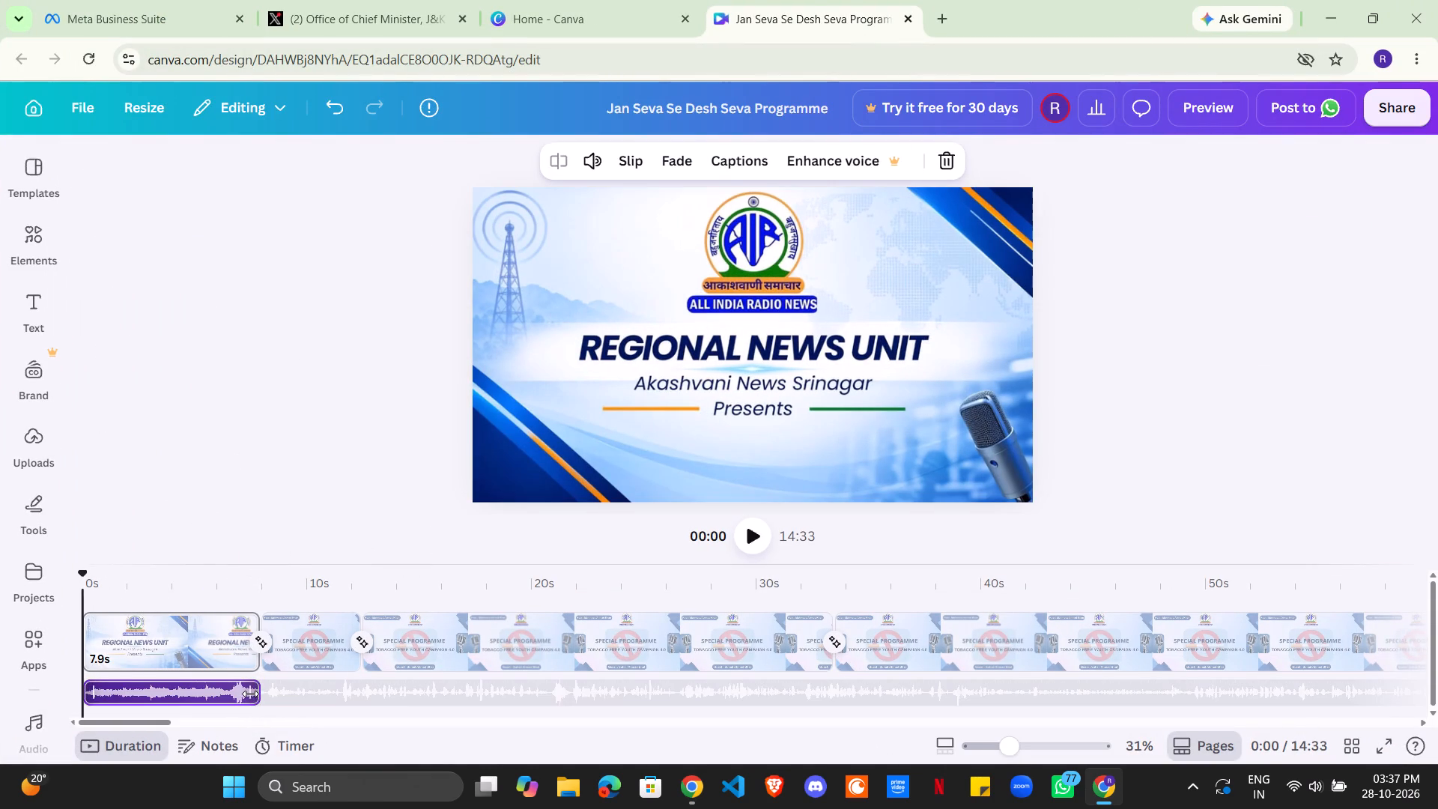
Extend the audio track from the opening page across the timeline to its full length, ending at 13:56.
{"action": "left_click_drag", "start_coordinate": [249, 694], "coordinate": [1190, 692]}
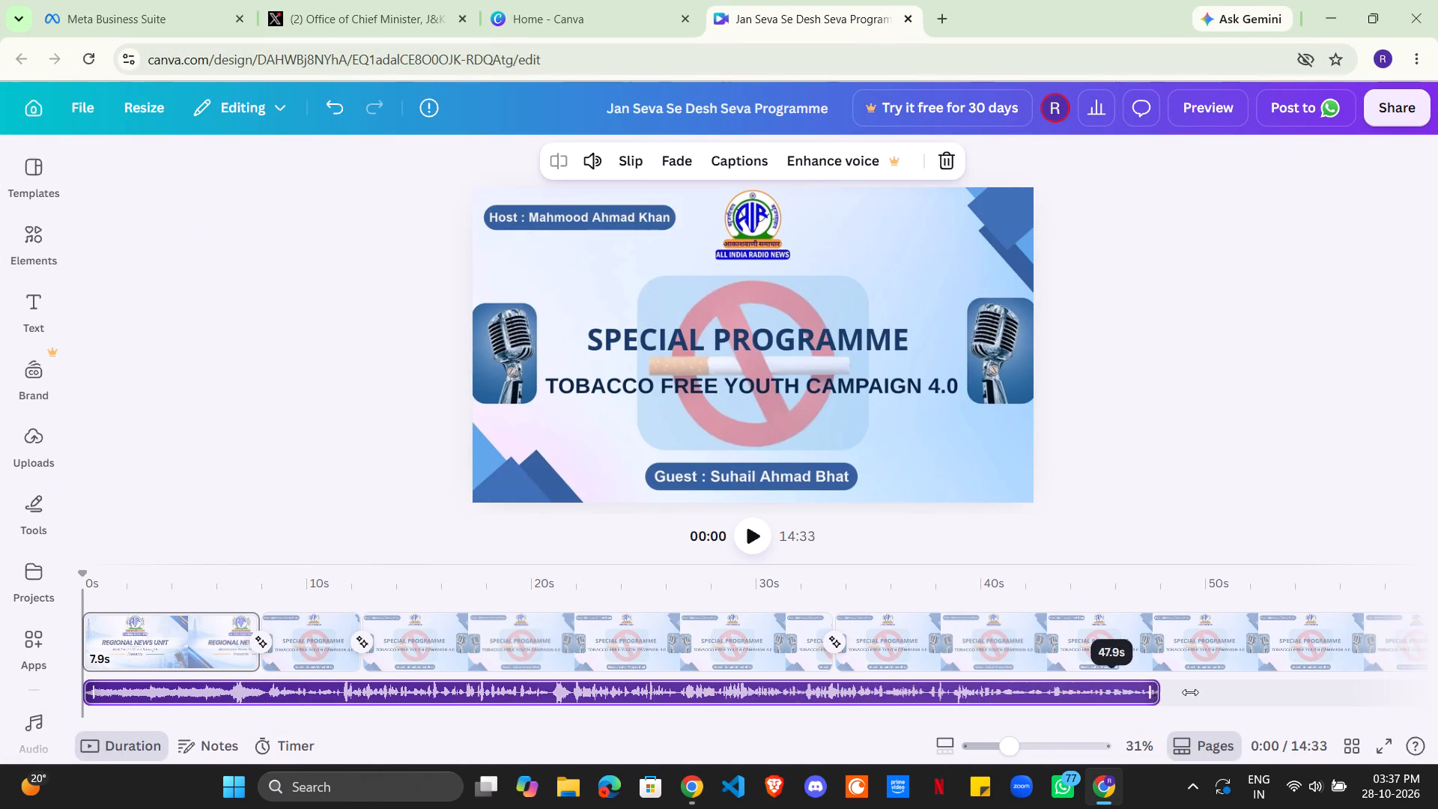
{"action": "left_click_drag", "start_coordinate": [1190, 692], "coordinate": [1437, 695]}
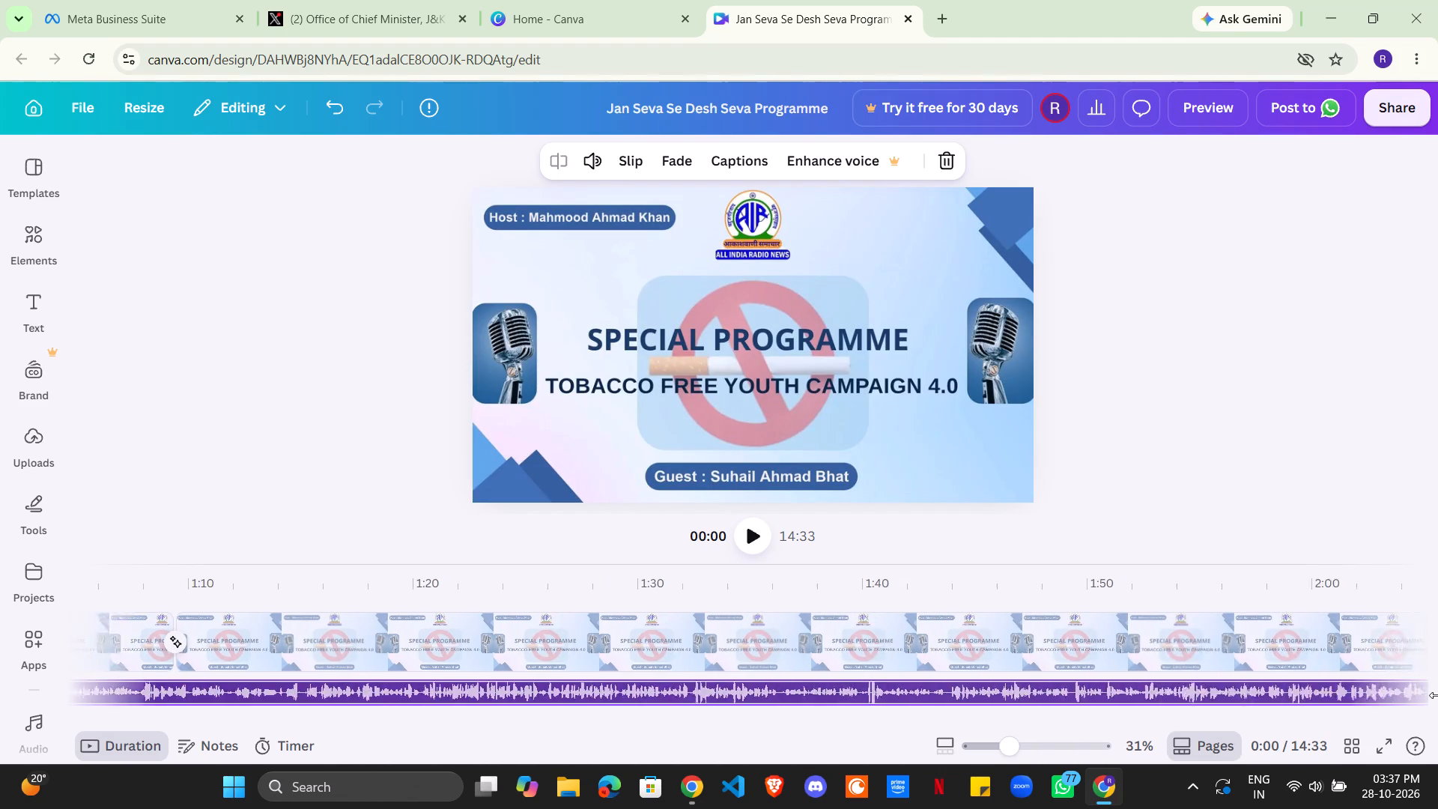
{"action": "left_click_drag", "start_coordinate": [1437, 695], "coordinate": [1437, 693]}
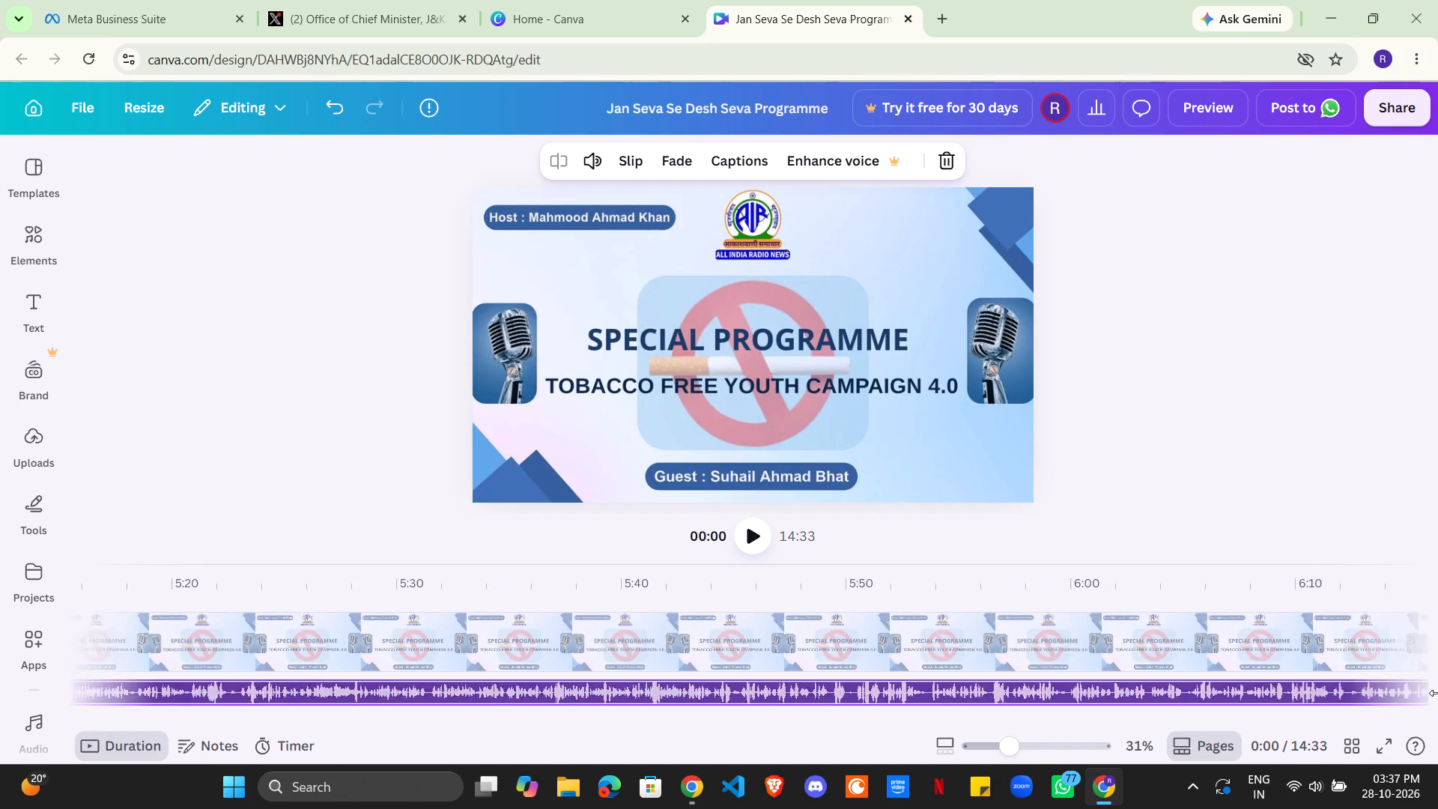
{"action": "left_click_drag", "start_coordinate": [1437, 693], "coordinate": [1437, 695]}
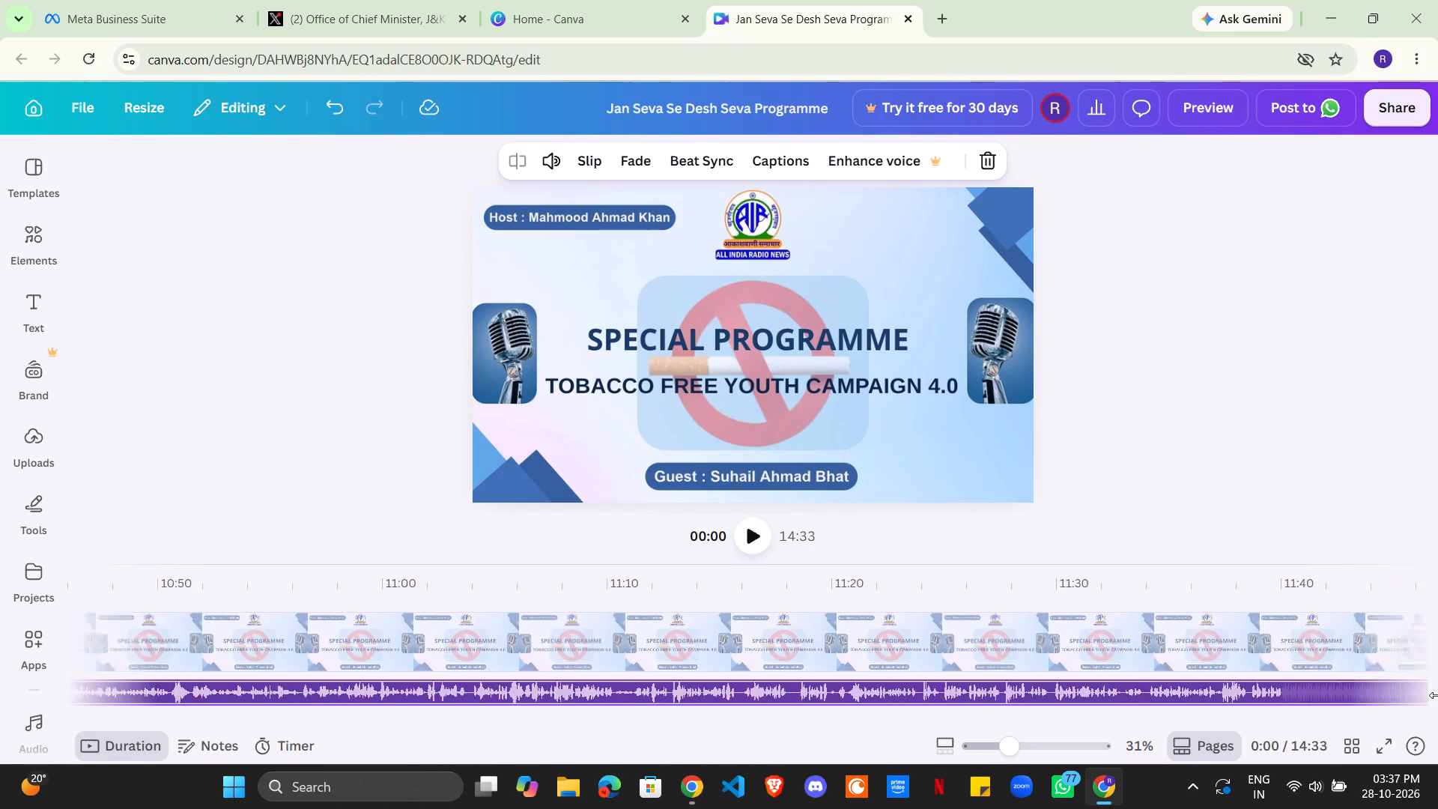
{"action": "left_click_drag", "start_coordinate": [1437, 695], "coordinate": [1437, 694]}
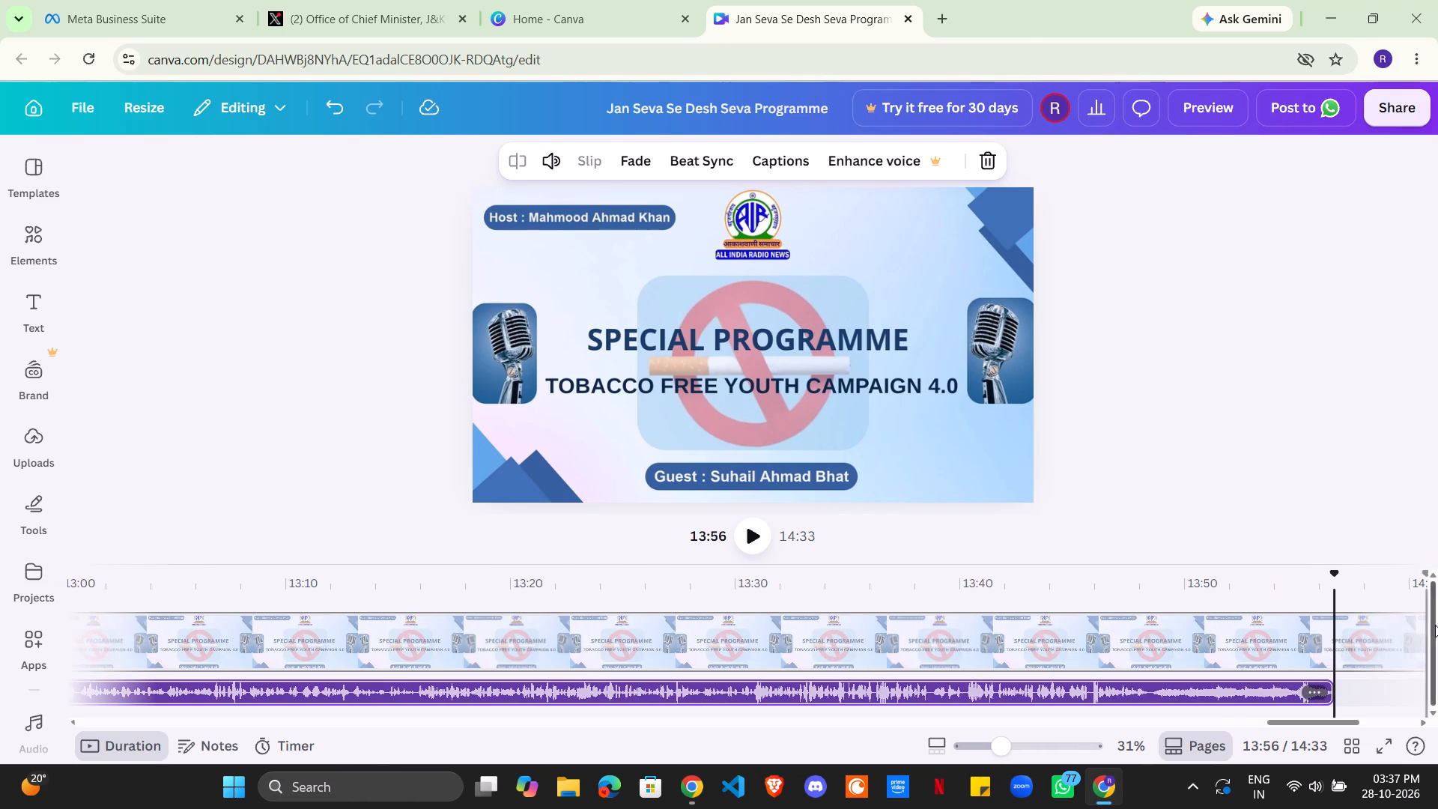
Shorten the last Special Programme page to 3:24 so the closing Regional News Unit page ends with the audio.
{"action": "left_click_drag", "start_coordinate": [1320, 723], "coordinate": [1401, 731]}
{"action": "left_click_drag", "start_coordinate": [1121, 640], "coordinate": [295, 799]}
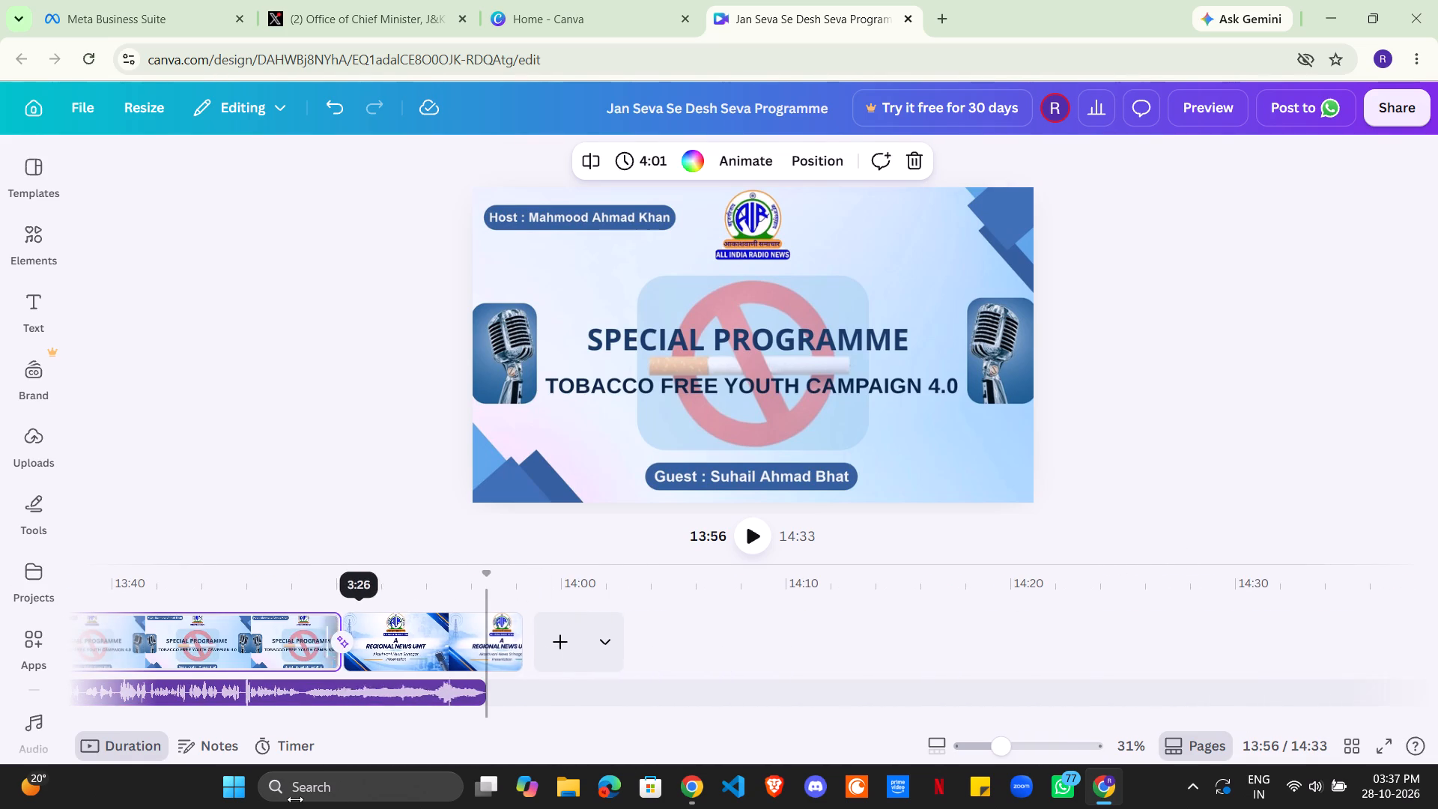
{"action": "left_click_drag", "start_coordinate": [295, 799], "coordinate": [286, 801]}
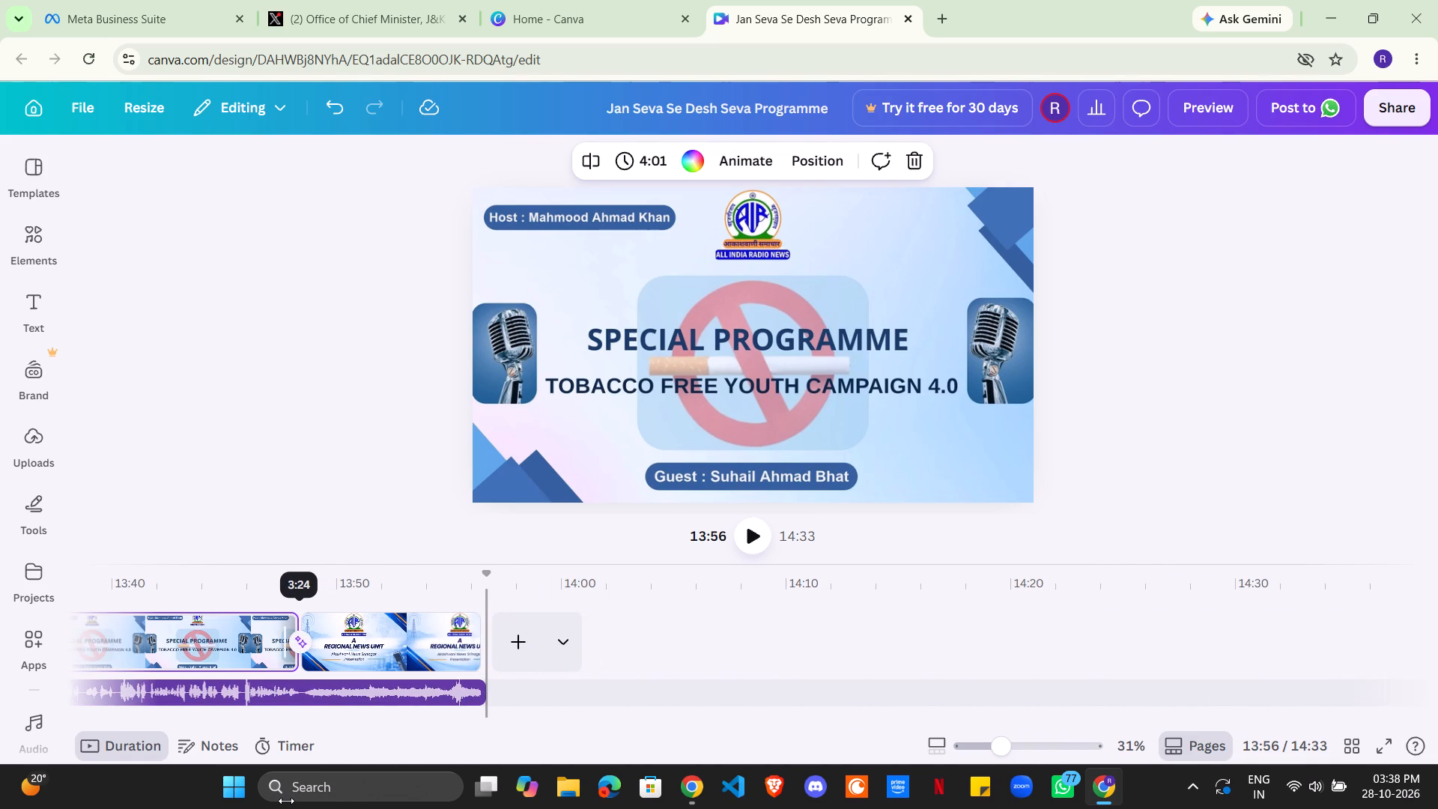
{"action": "left_click_drag", "start_coordinate": [286, 801], "coordinate": [286, 800]}
{"action": "left_click_drag", "start_coordinate": [286, 800], "coordinate": [289, 800]}
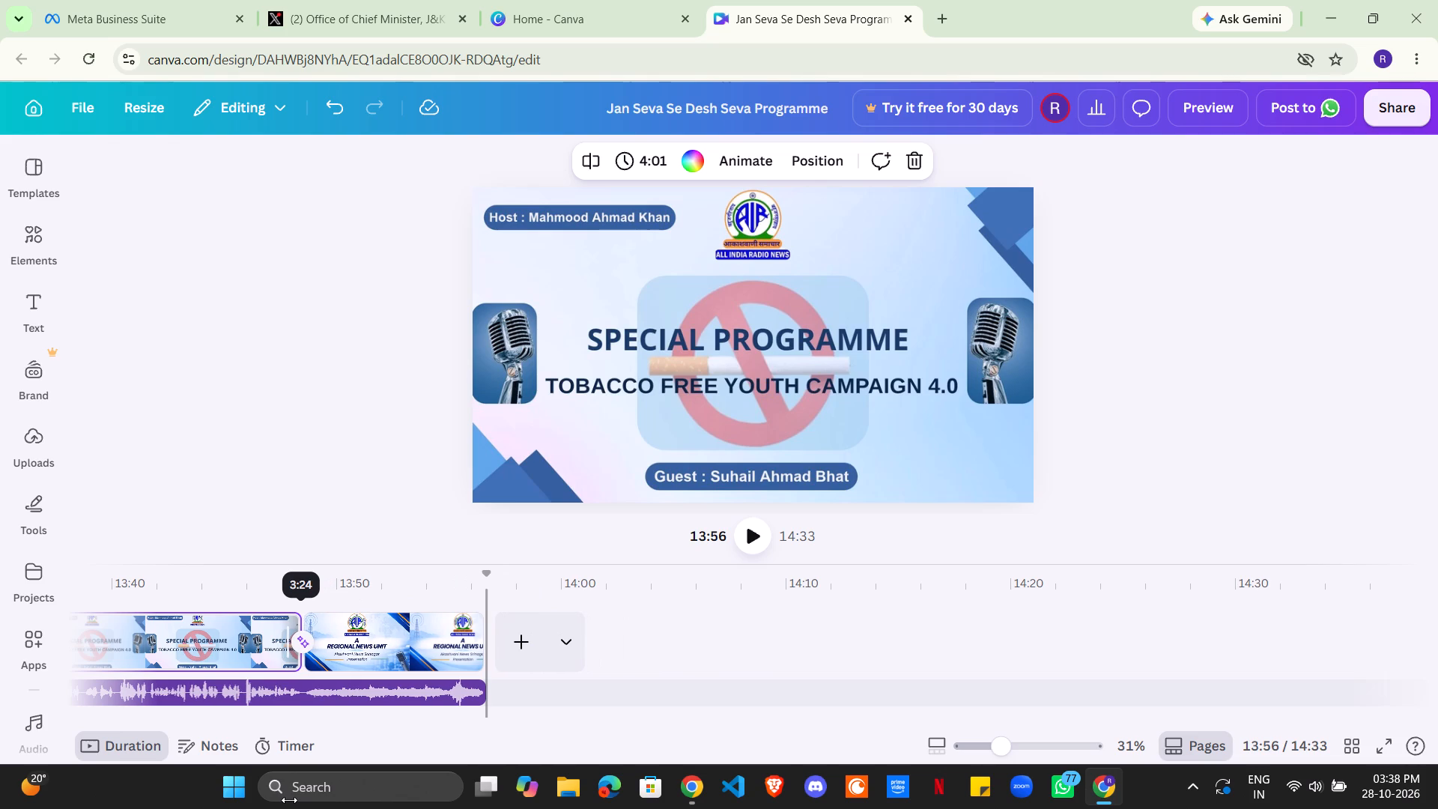
{"action": "left_click_drag", "start_coordinate": [289, 800], "coordinate": [293, 798]}
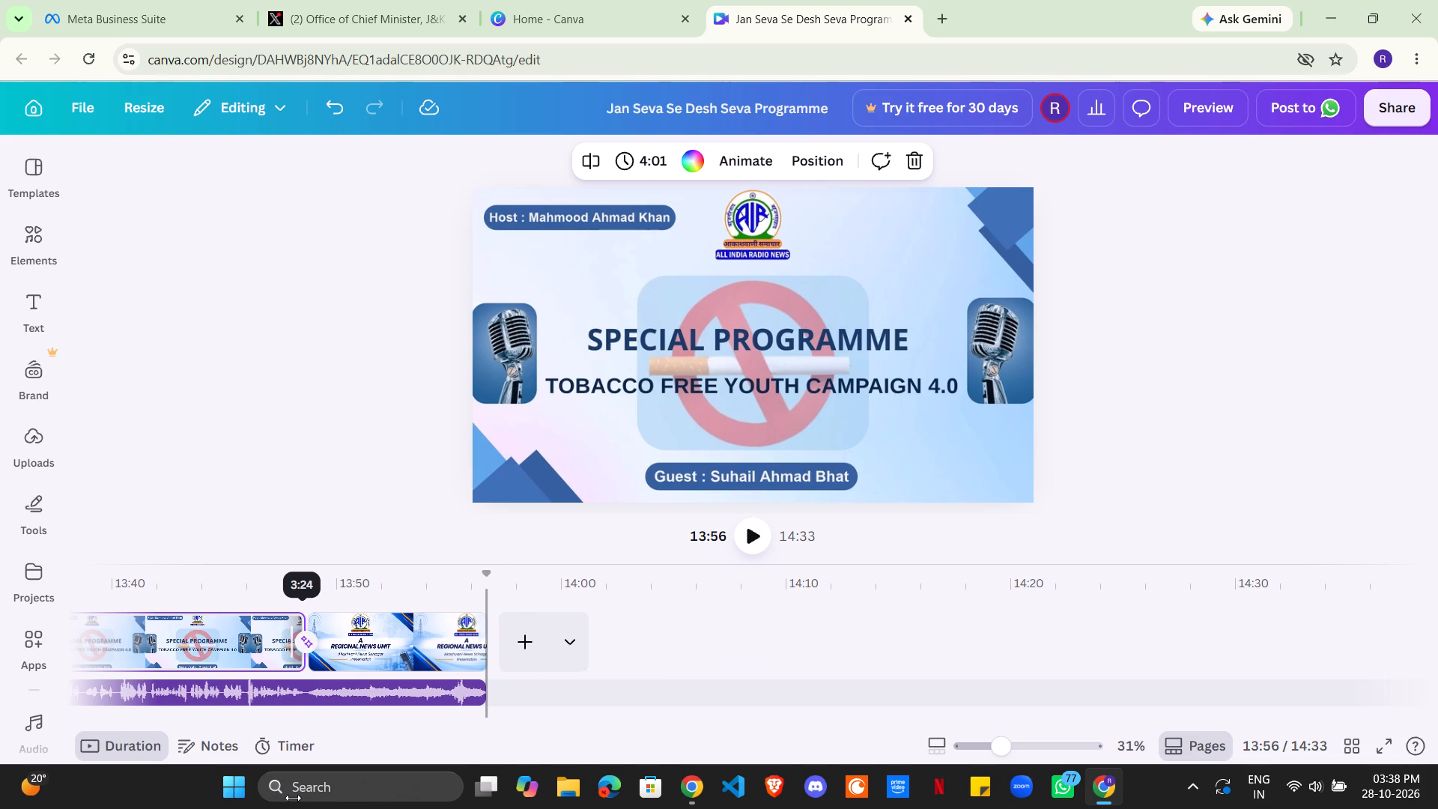
{"action": "left_click_drag", "start_coordinate": [293, 798], "coordinate": [297, 798]}
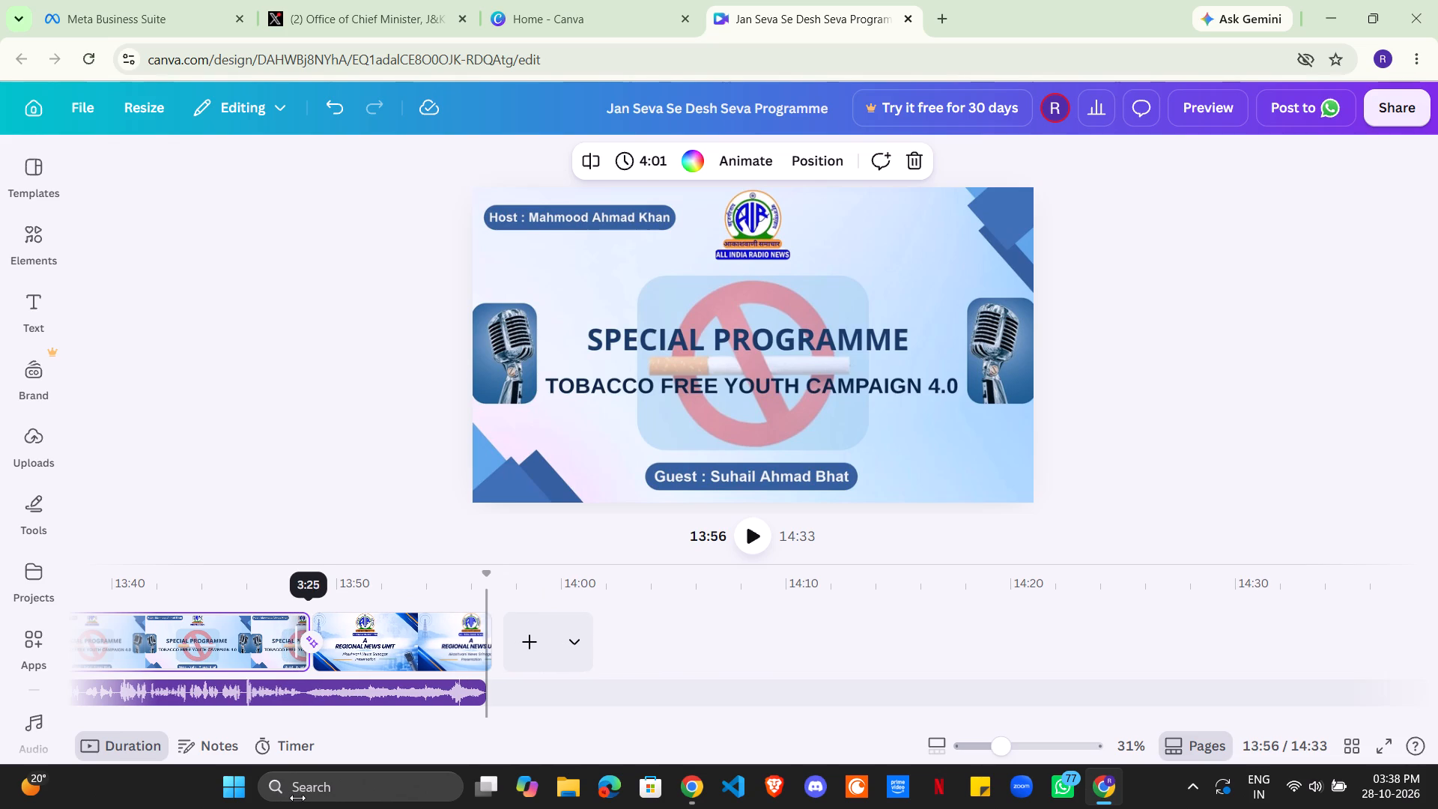
{"action": "left_click_drag", "start_coordinate": [297, 798], "coordinate": [301, 797]}
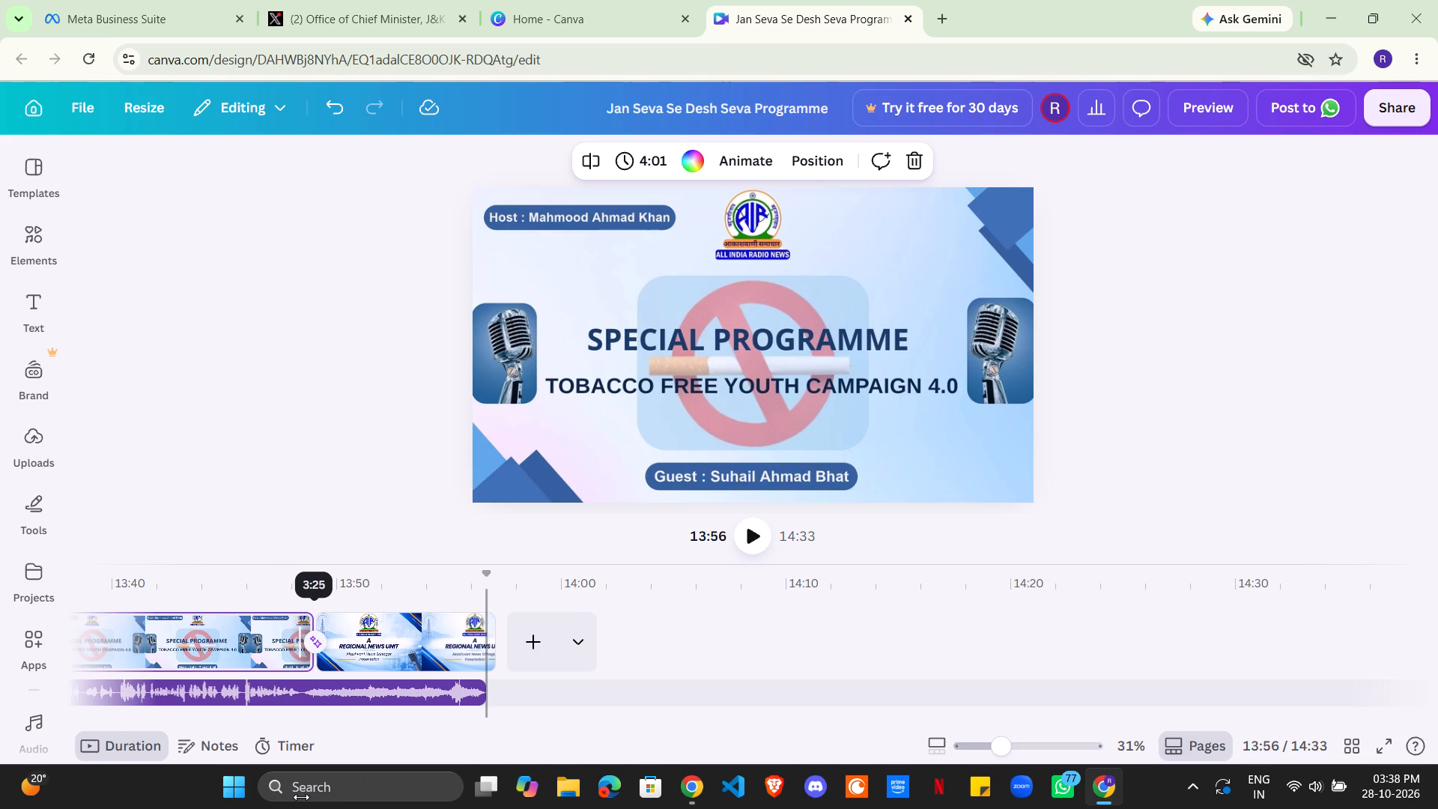
{"action": "left_click_drag", "start_coordinate": [301, 797], "coordinate": [289, 796]}
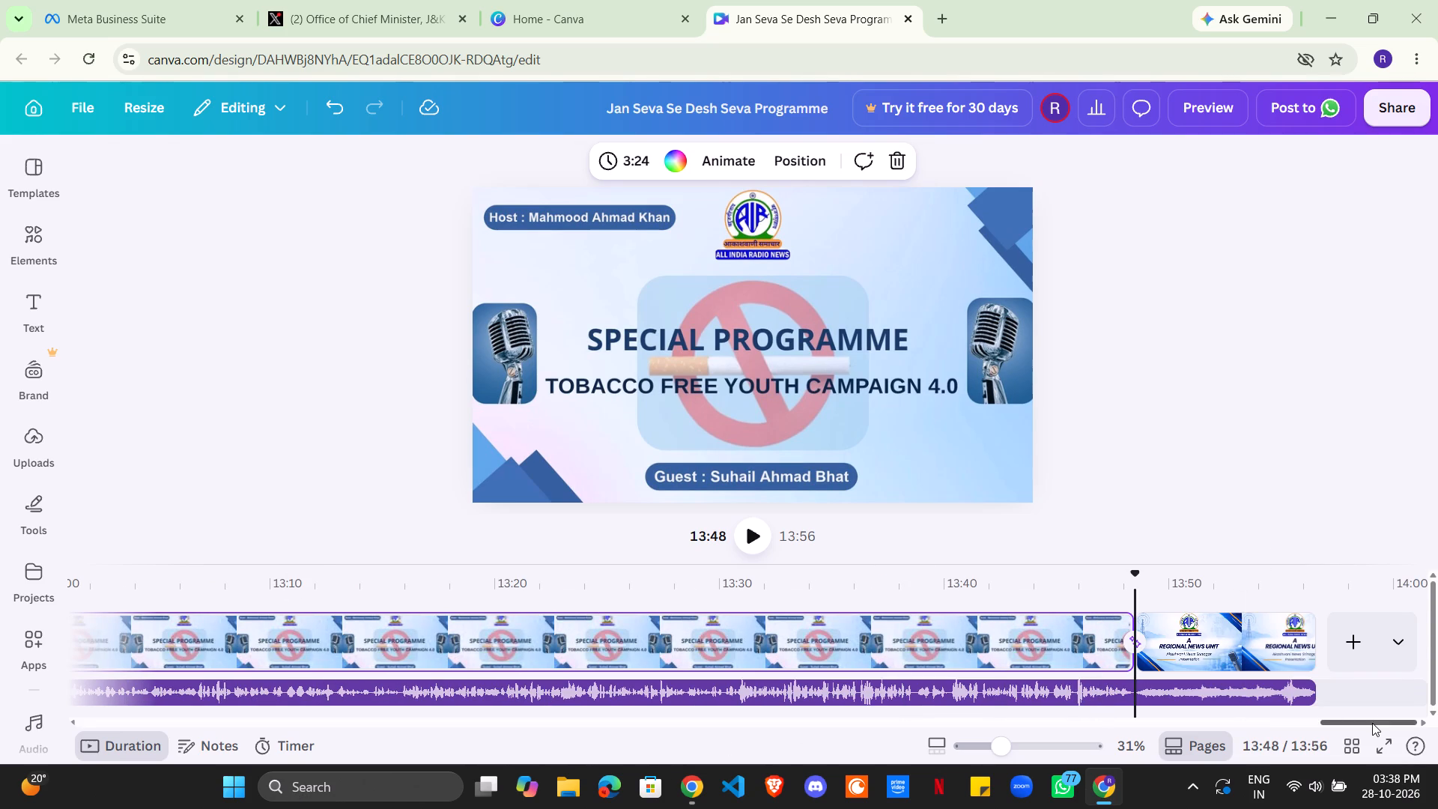
Lengthen the opening Regional News Unit page to 8.2 s and play back its transition into the Special Programme page.
{"action": "left_click_drag", "start_coordinate": [1372, 724], "coordinate": [68, 741]}
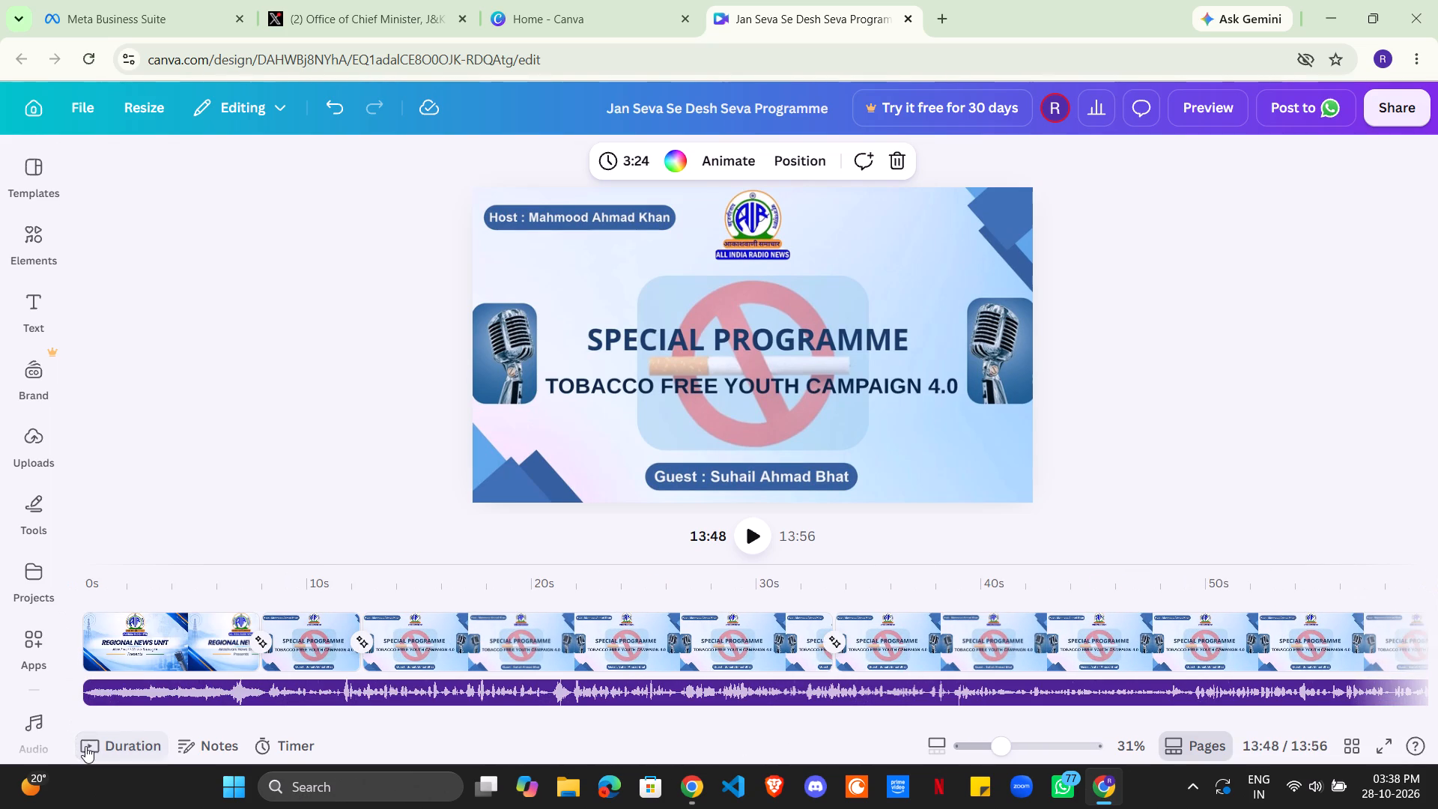
{"action": "left_click_drag", "start_coordinate": [243, 646], "coordinate": [258, 670]}
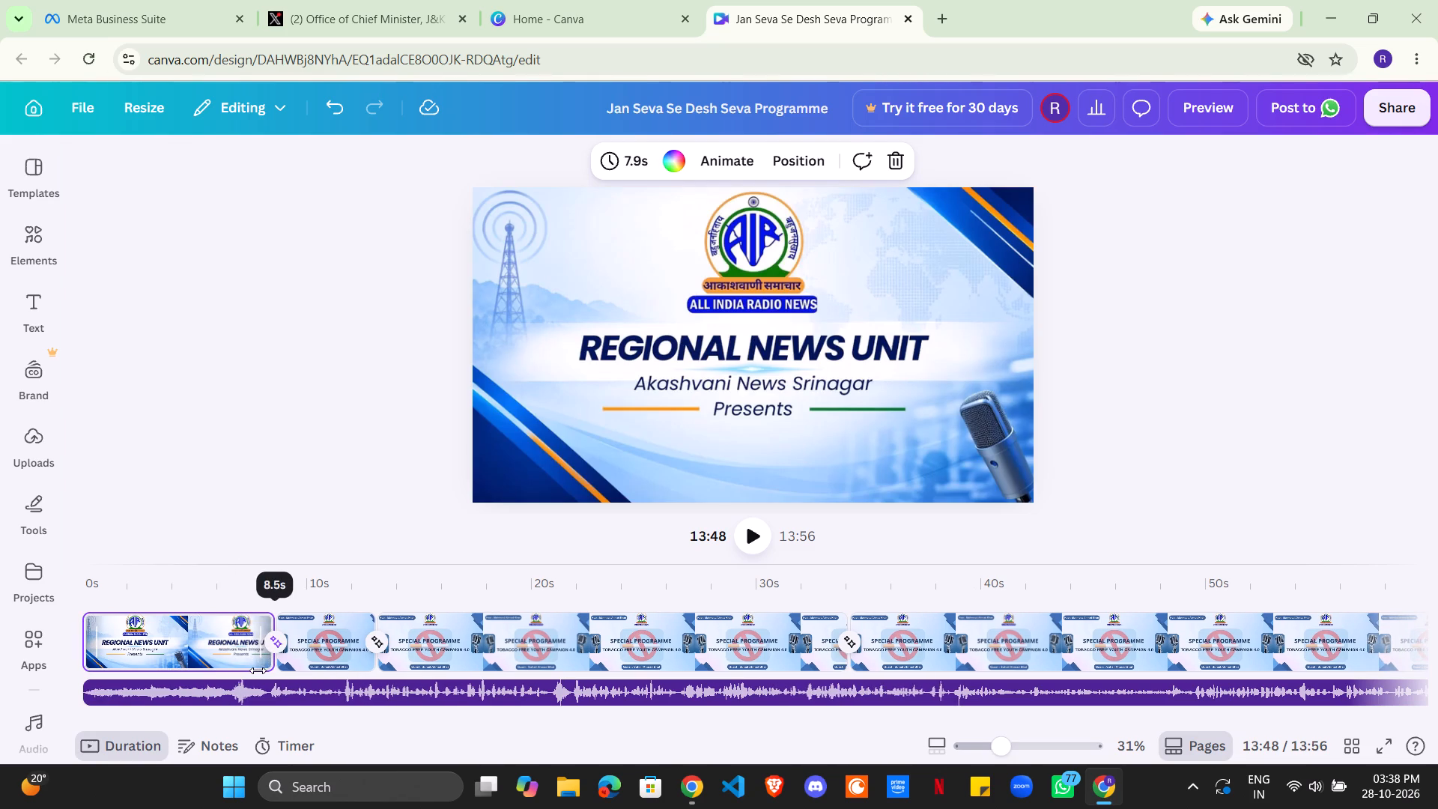
{"action": "left_click_drag", "start_coordinate": [258, 670], "coordinate": [250, 671]}
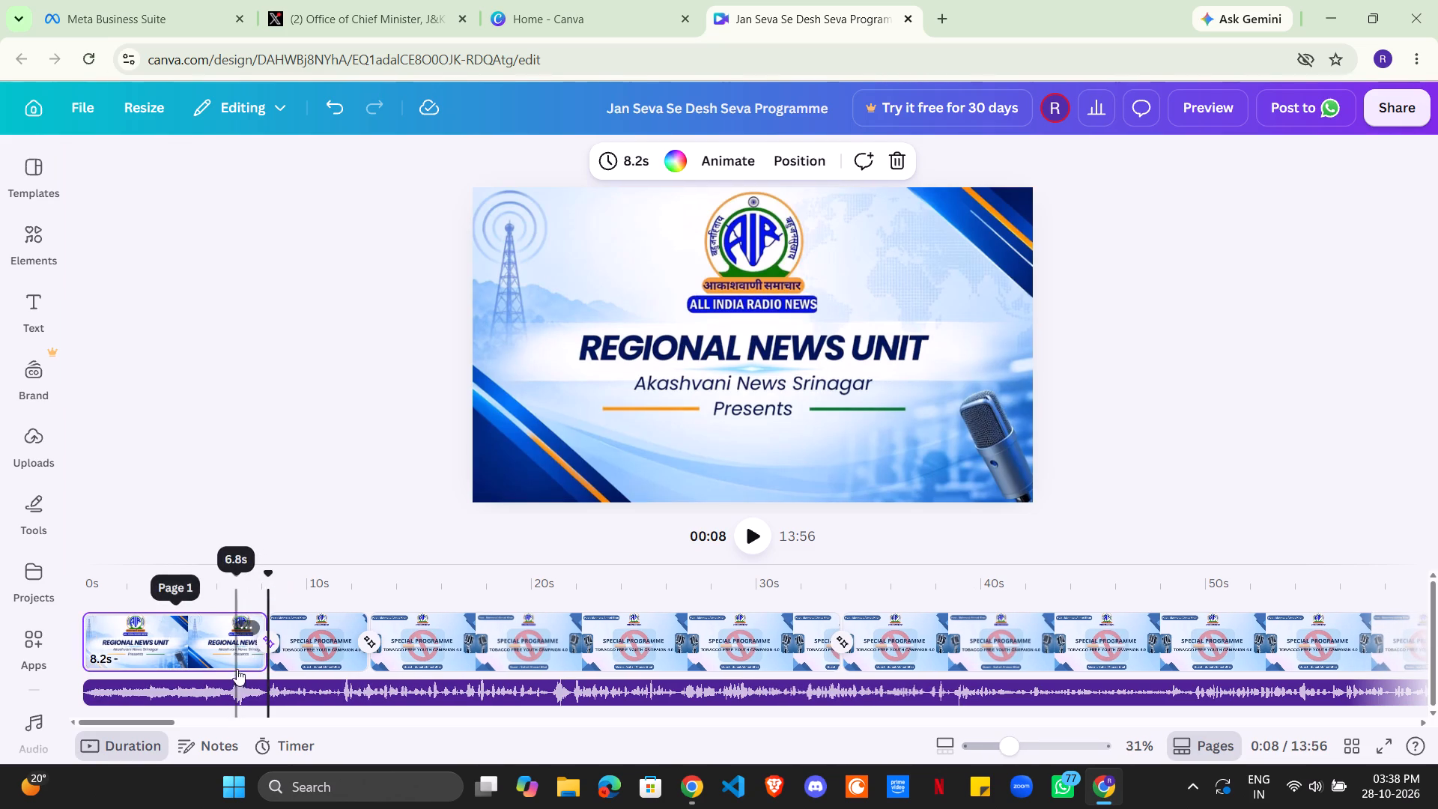
{"action": "left_click", "coordinate": [245, 586]}
{"action": "key", "text": "space"}
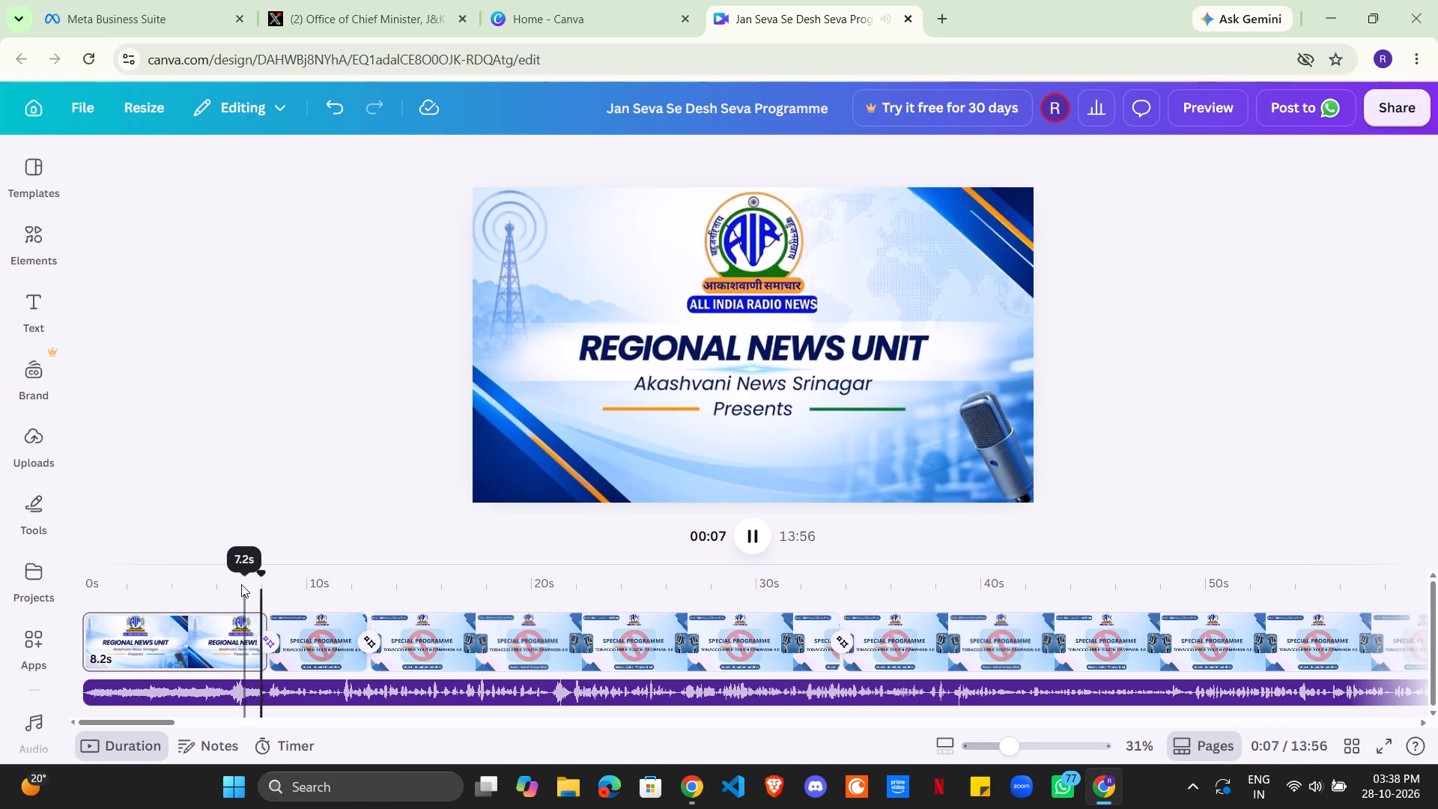
{"action": "left_click", "coordinate": [241, 584]}
{"action": "key", "text": "space"}
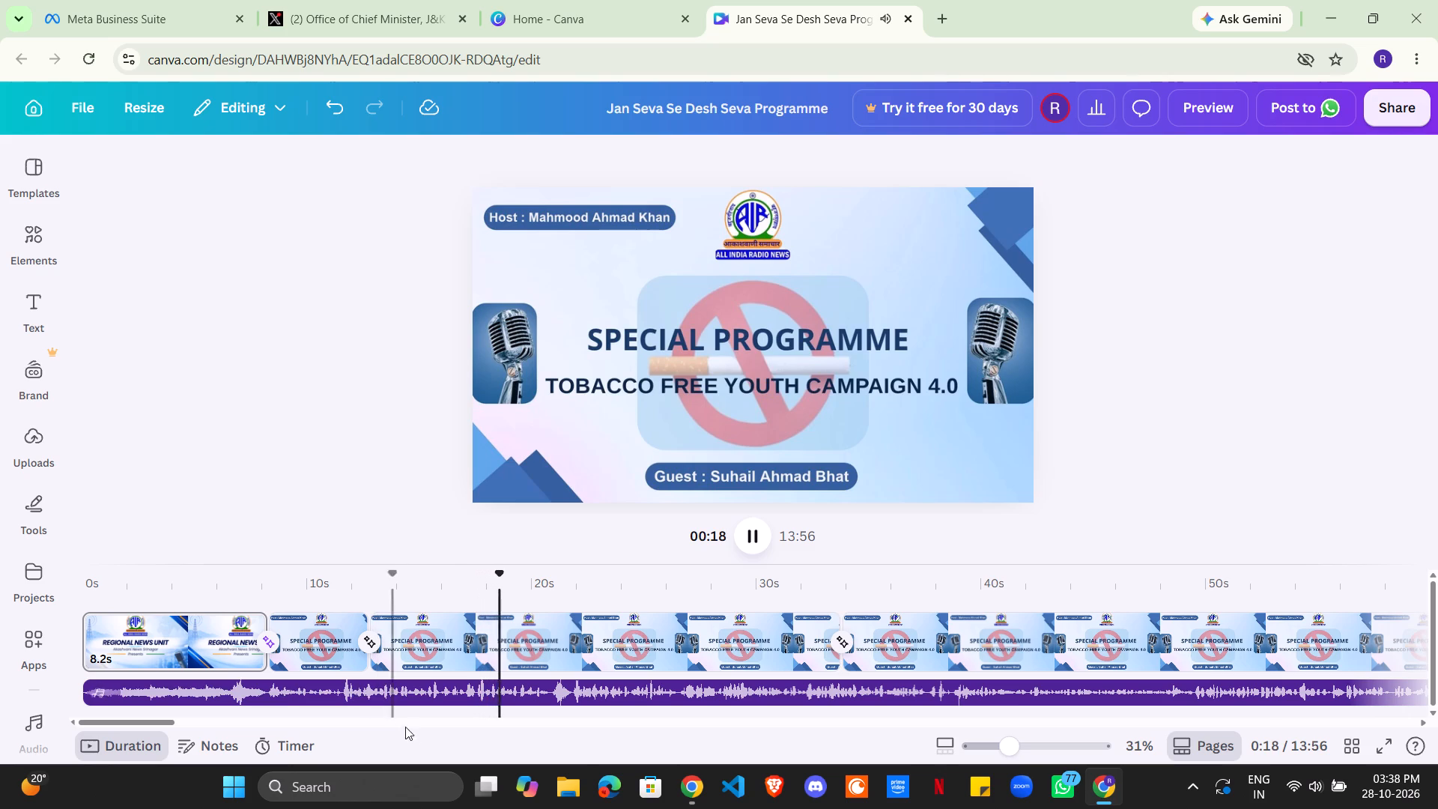
Trim the end of the last Special Programme page slightly, keeping about 3:24, and play back its transition into the closing page.
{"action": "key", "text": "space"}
{"action": "left_click_drag", "start_coordinate": [153, 721], "coordinate": [789, 736]}
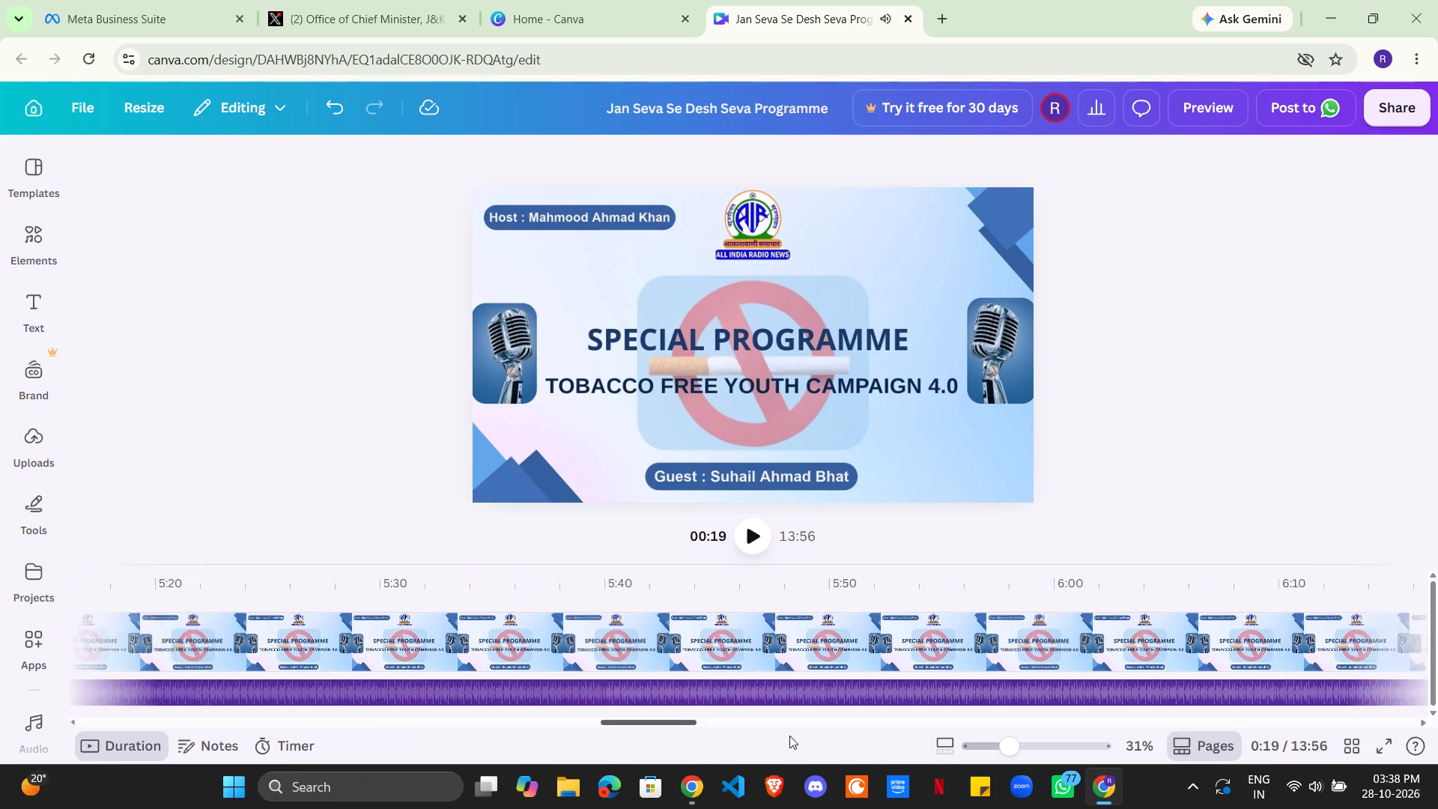
{"action": "left_click_drag", "start_coordinate": [789, 736], "coordinate": [1437, 728]}
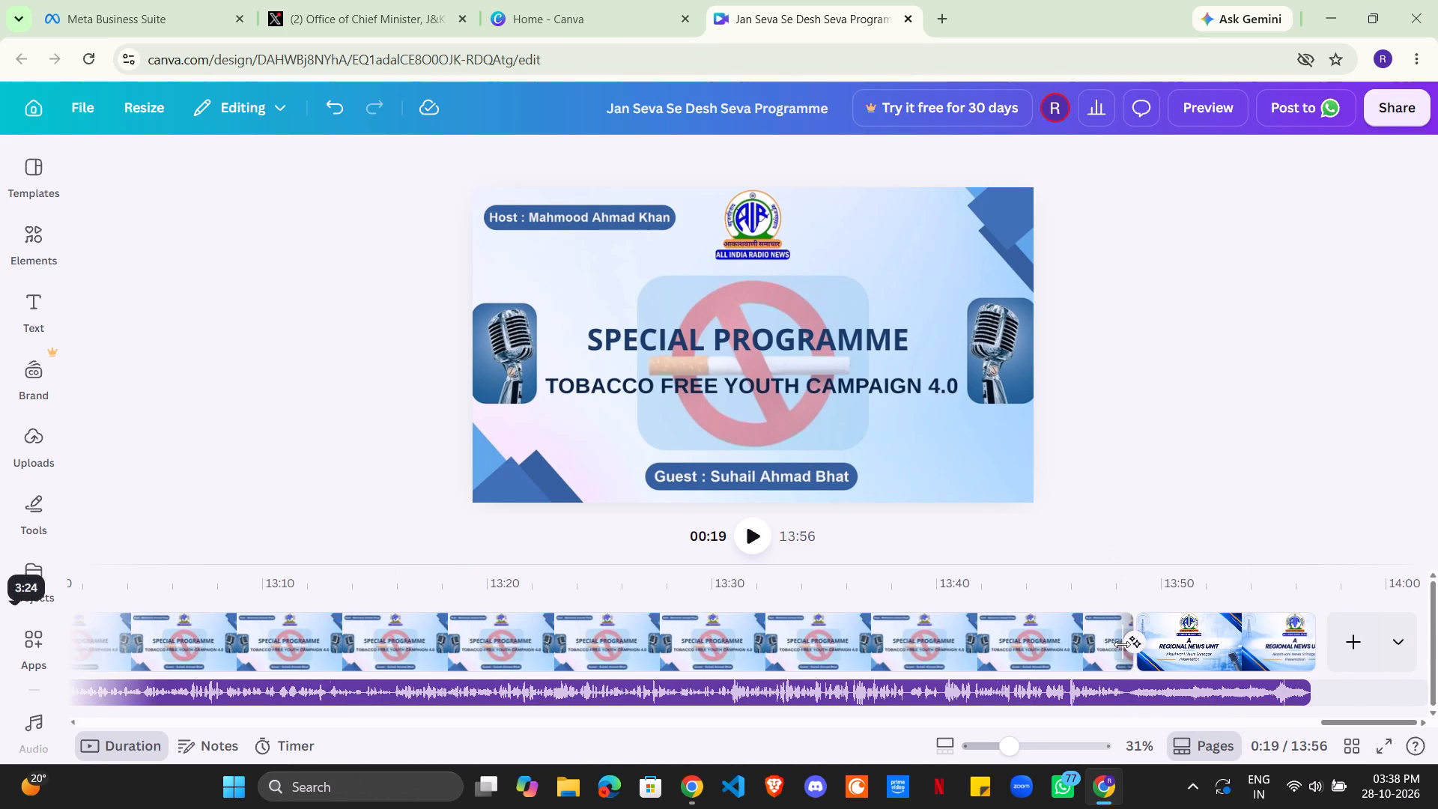
{"action": "left_click_drag", "start_coordinate": [1120, 640], "coordinate": [1112, 640]}
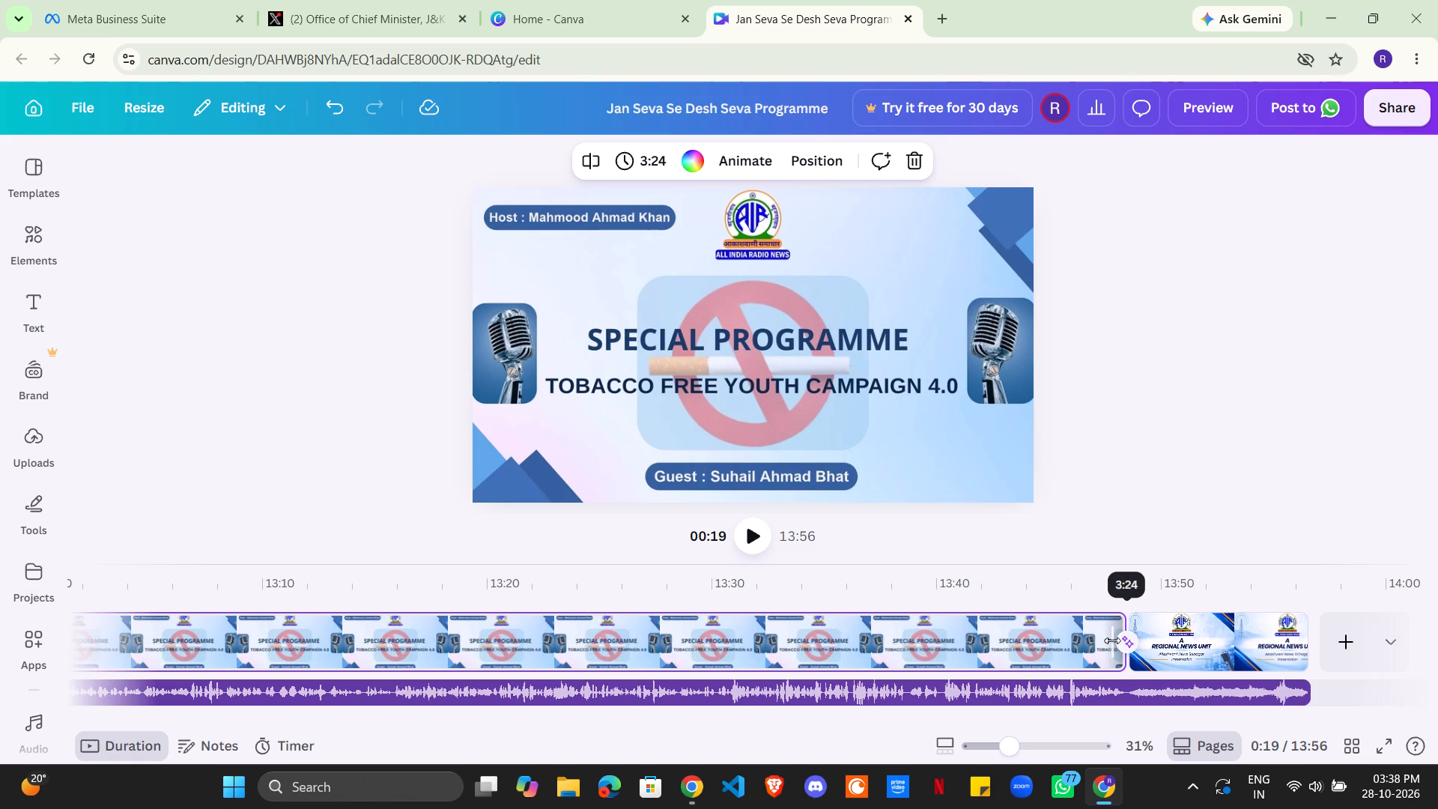
{"action": "left_click_drag", "start_coordinate": [1112, 640], "coordinate": [1108, 640]}
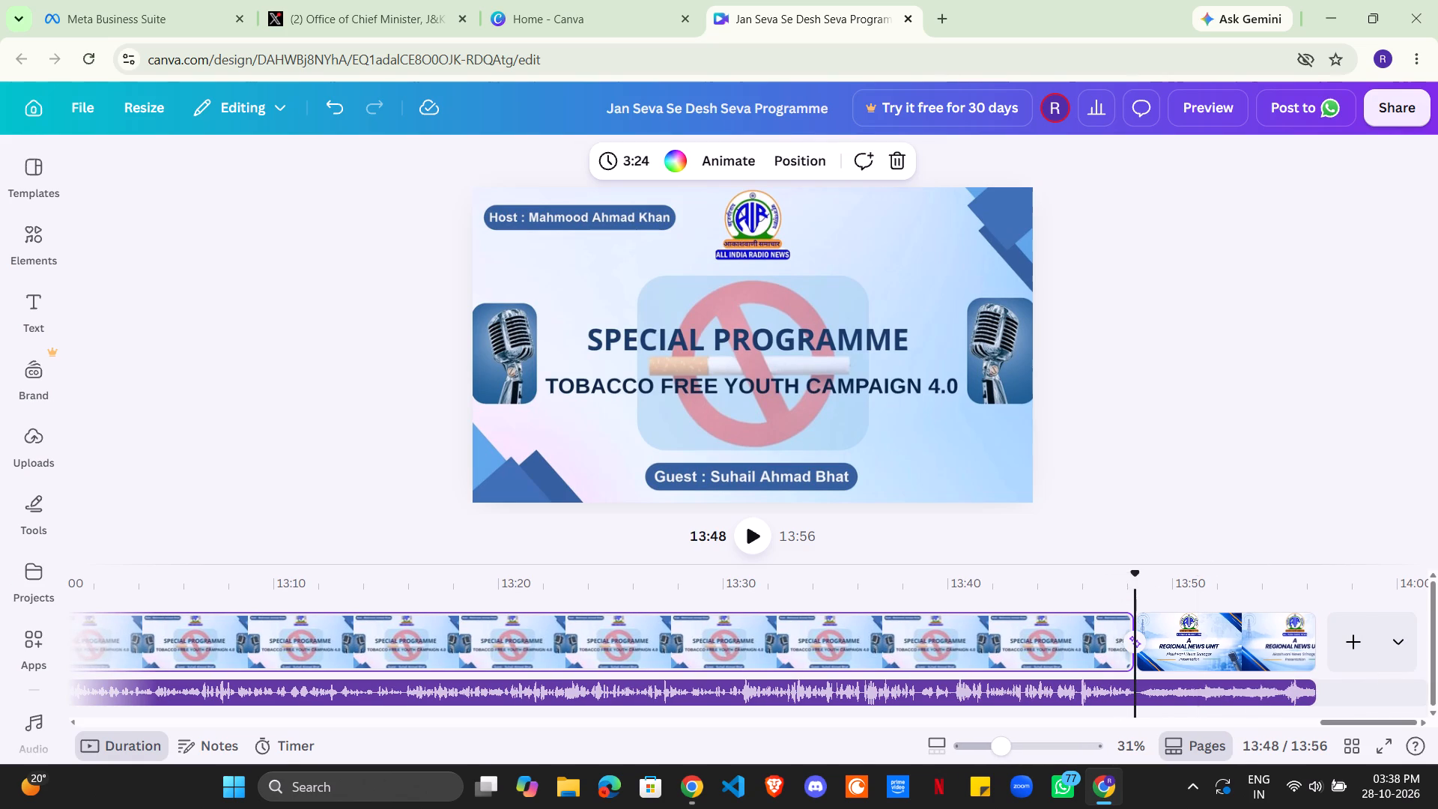
{"action": "left_click", "coordinate": [1091, 581]}
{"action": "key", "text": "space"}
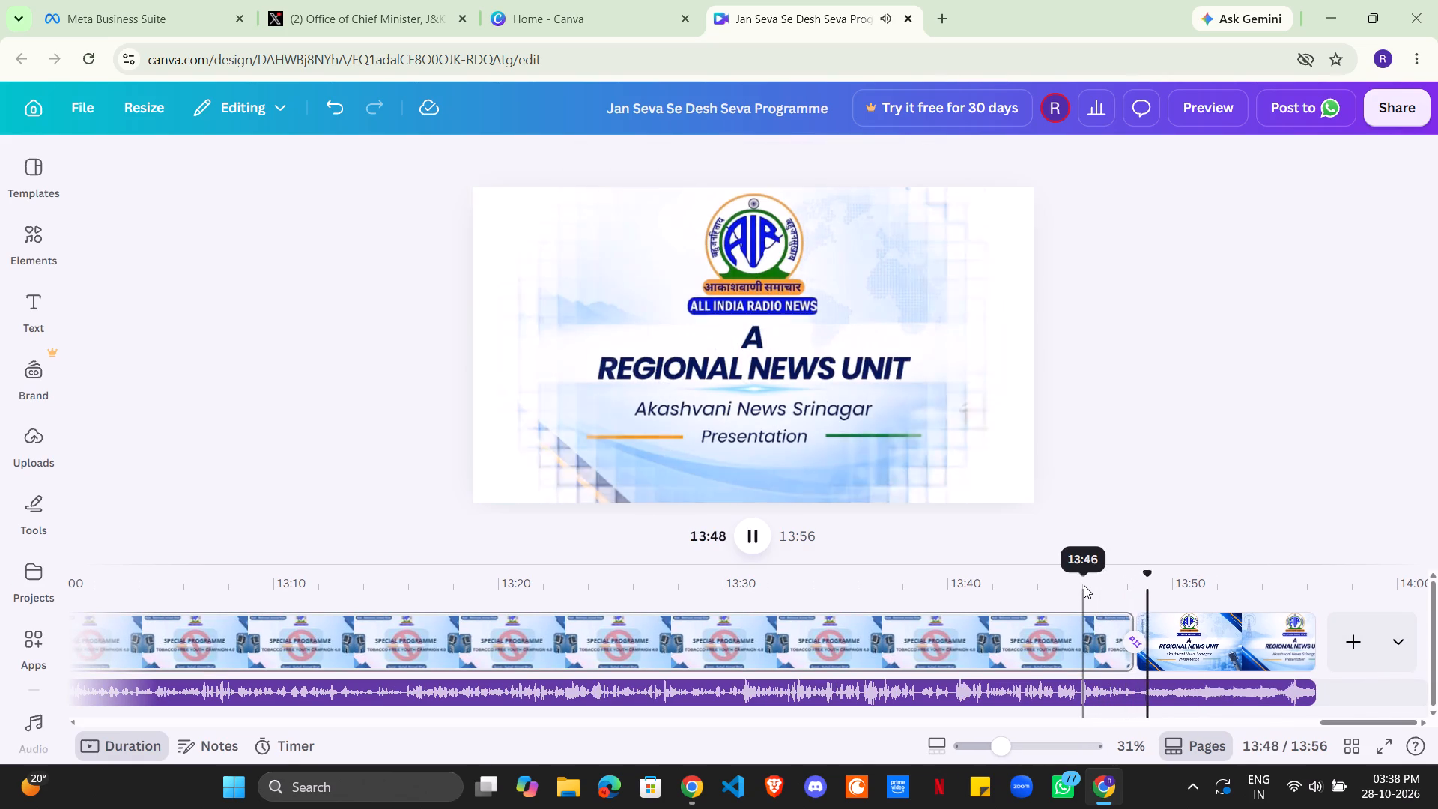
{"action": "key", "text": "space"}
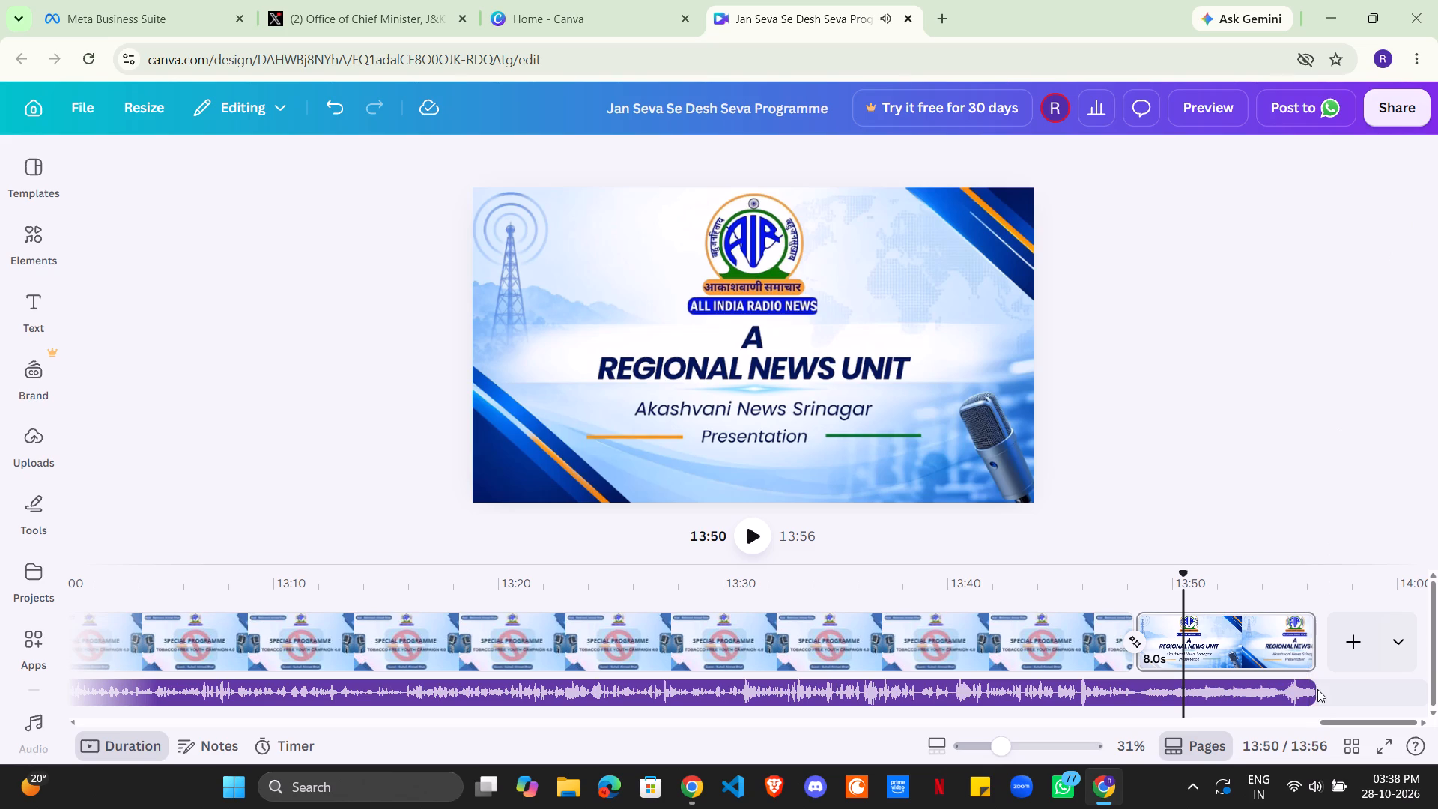
Lengthen the closing Regional News Unit page to 8.2 s so that it ends with the audio at 13:56.
{"action": "left_click_drag", "start_coordinate": [1308, 643], "coordinate": [1321, 643]}
{"action": "left_click", "coordinate": [1278, 707]}
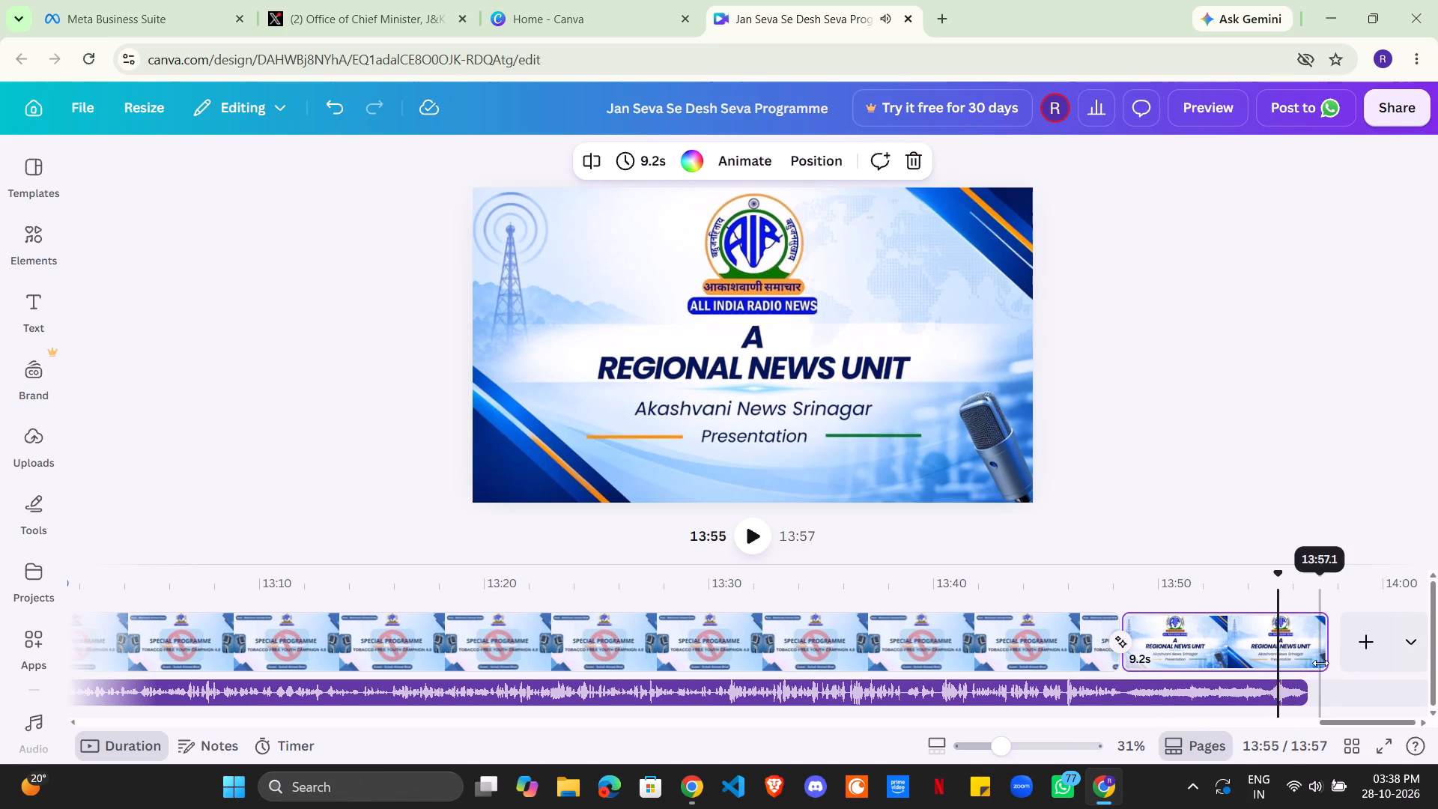
{"action": "left_click_drag", "start_coordinate": [1320, 655], "coordinate": [1168, 721]}
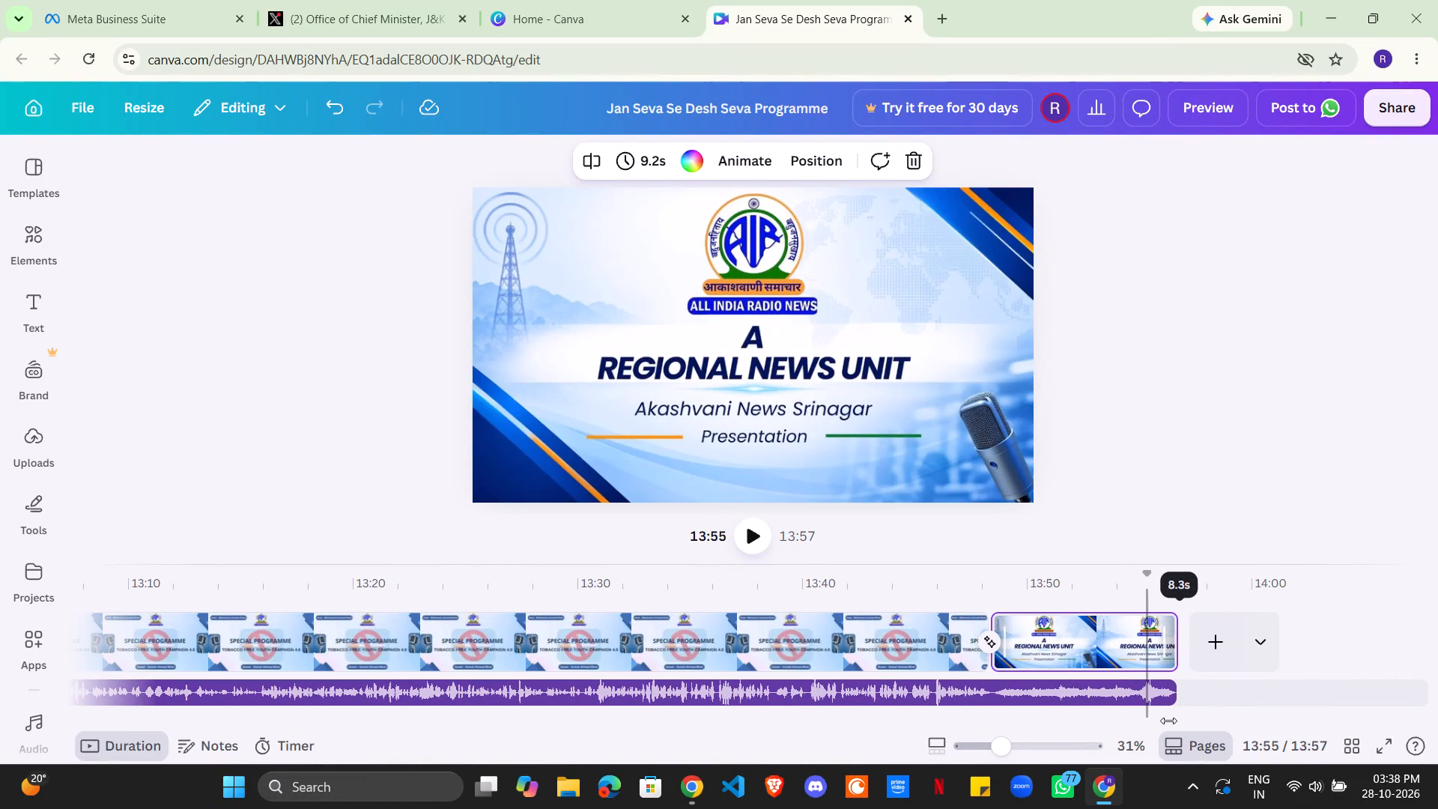
{"action": "left_click_drag", "start_coordinate": [1168, 721], "coordinate": [1166, 721]}
Download all pages of the design as an MP4 video at 1080p.
{"action": "left_click", "coordinate": [1402, 115]}
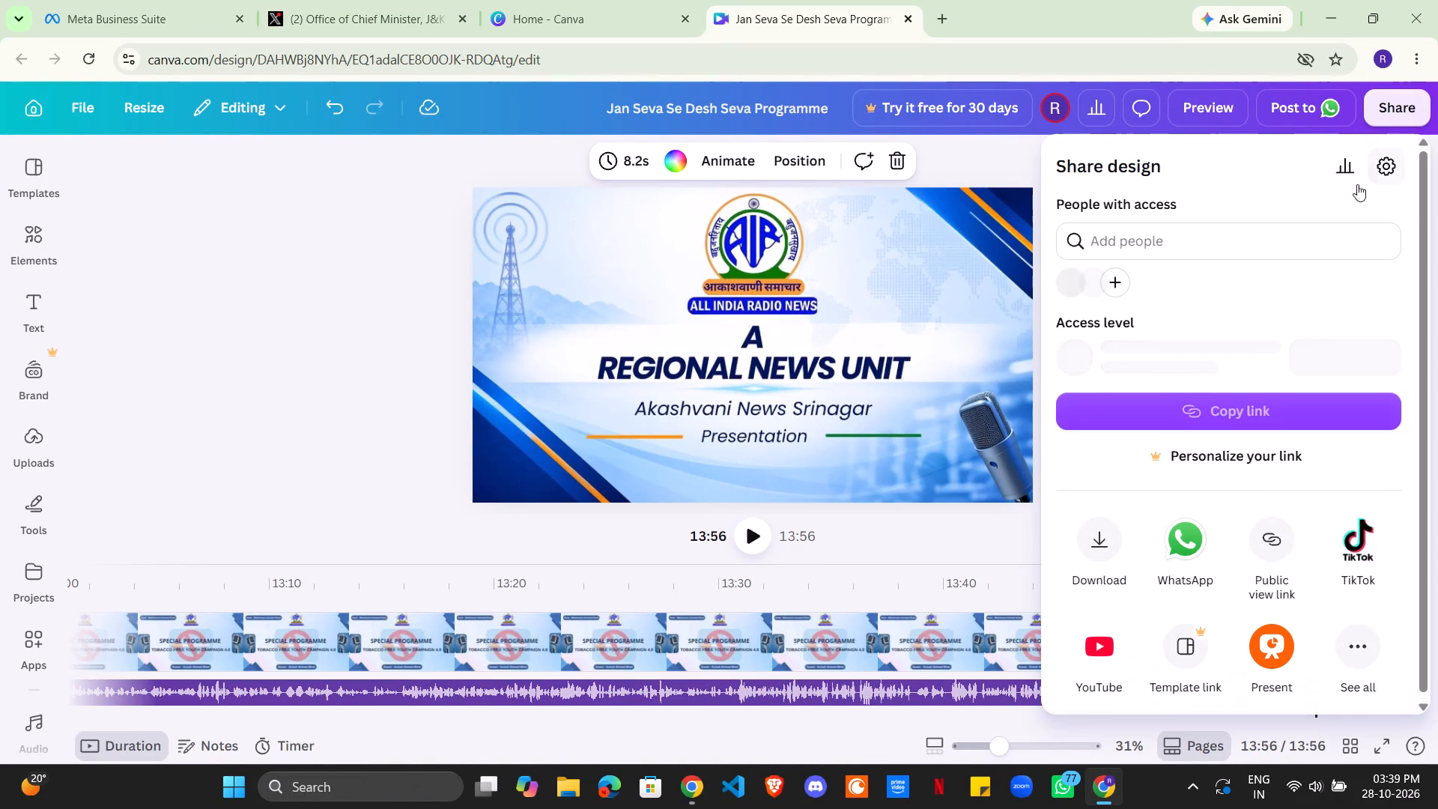
{"action": "left_click", "coordinate": [1082, 557]}
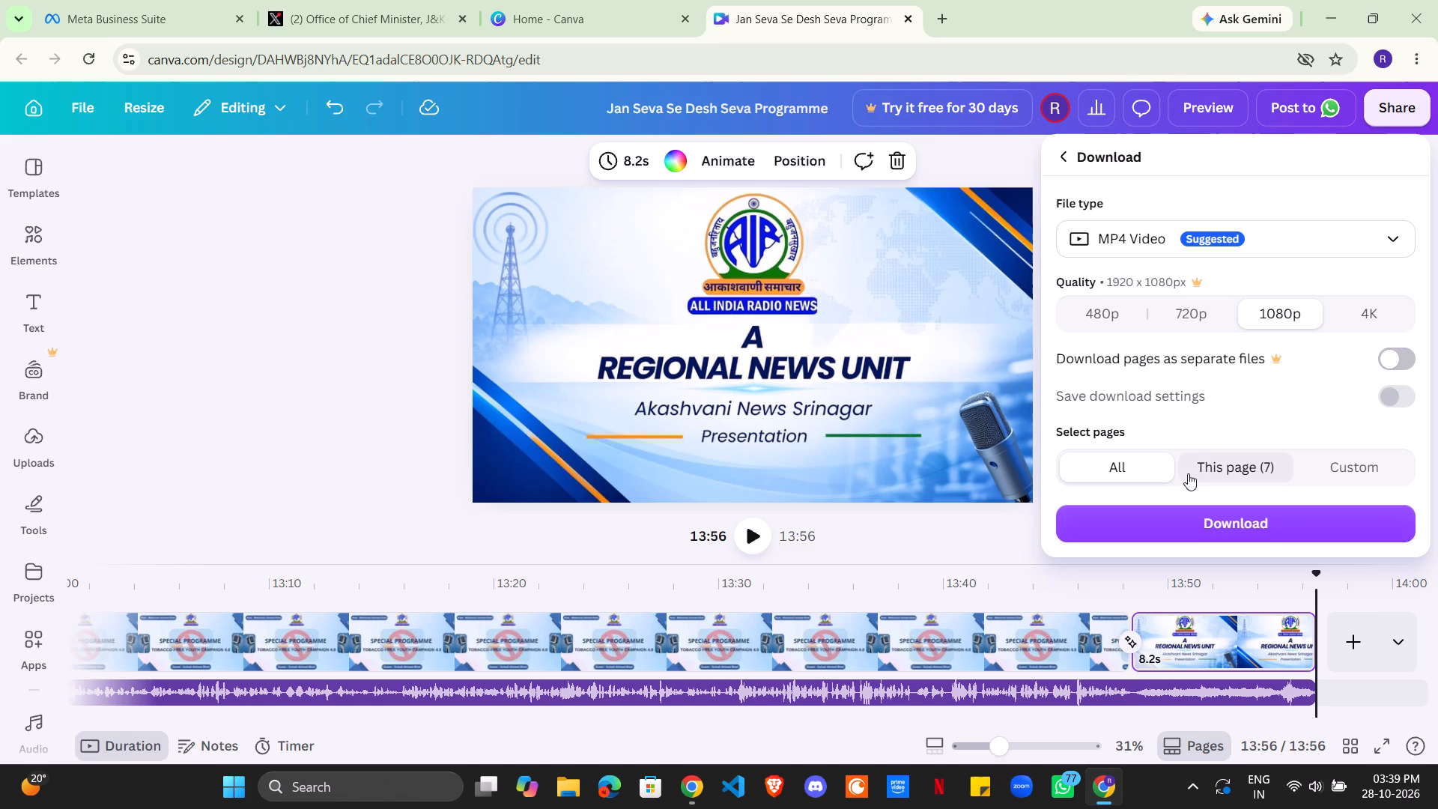
{"action": "left_click", "coordinate": [1209, 523]}
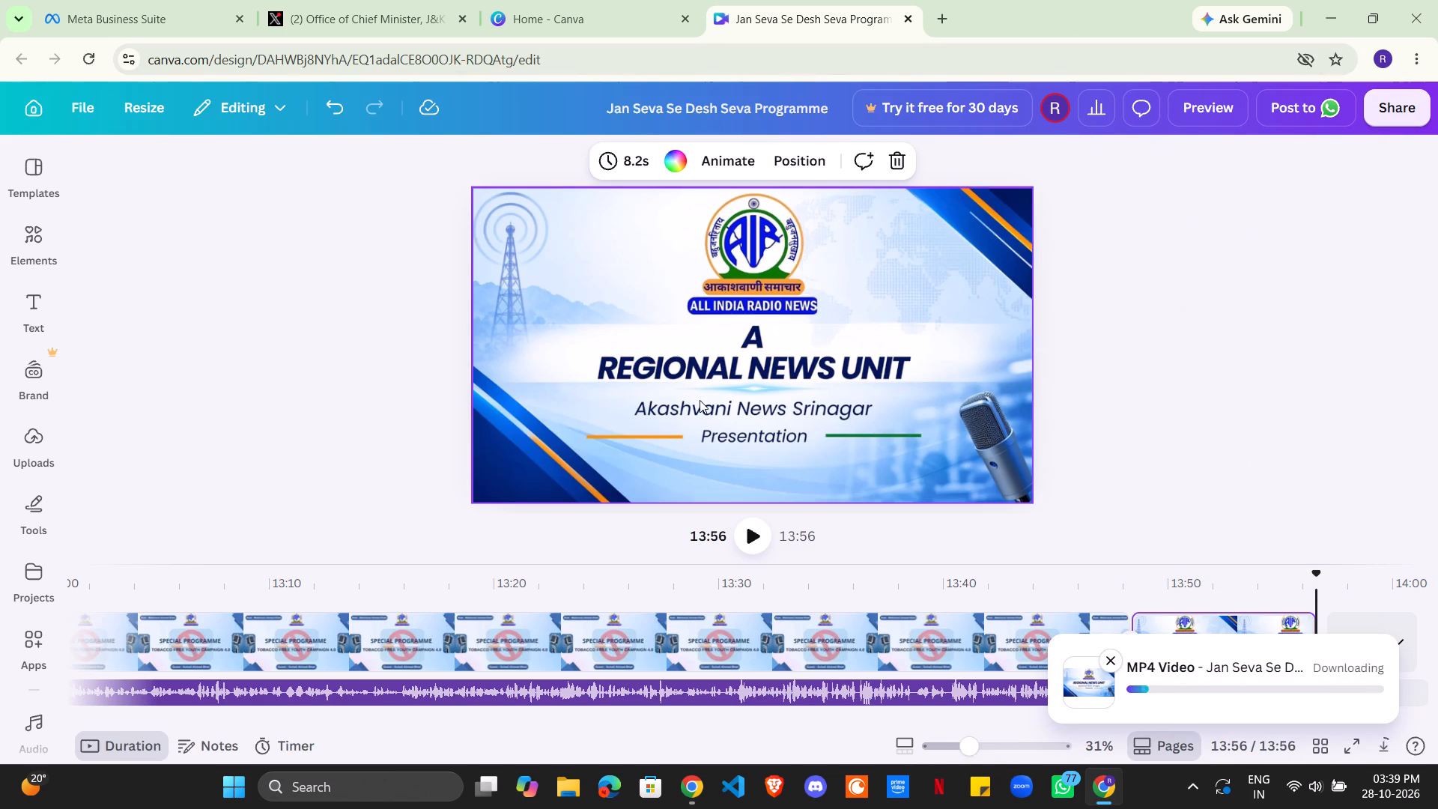
Download only the Special Programme page (page 6) as a PNG image and save it to the Desktop.
{"action": "left_click", "coordinate": [970, 585]}
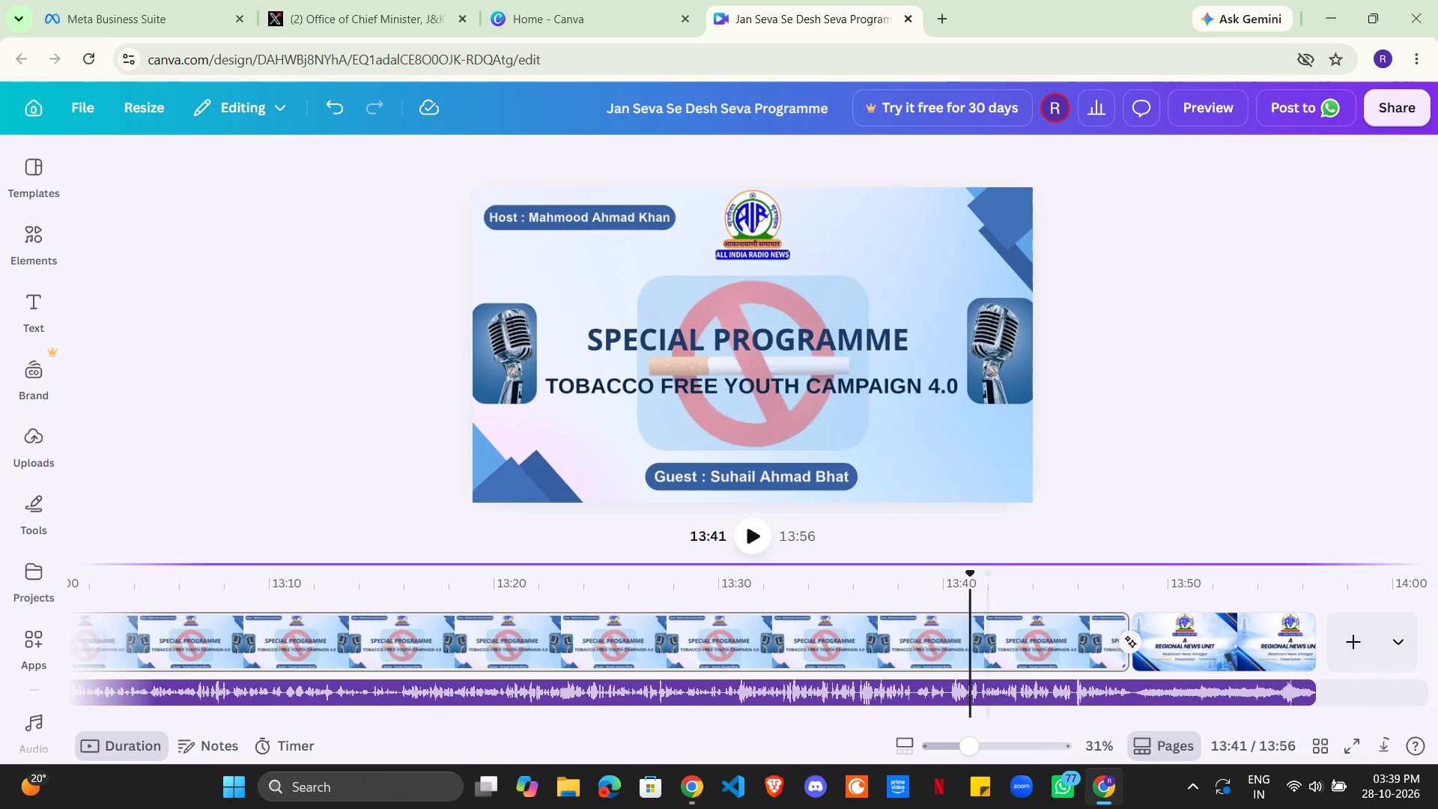
{"action": "left_click", "coordinate": [1249, 442]}
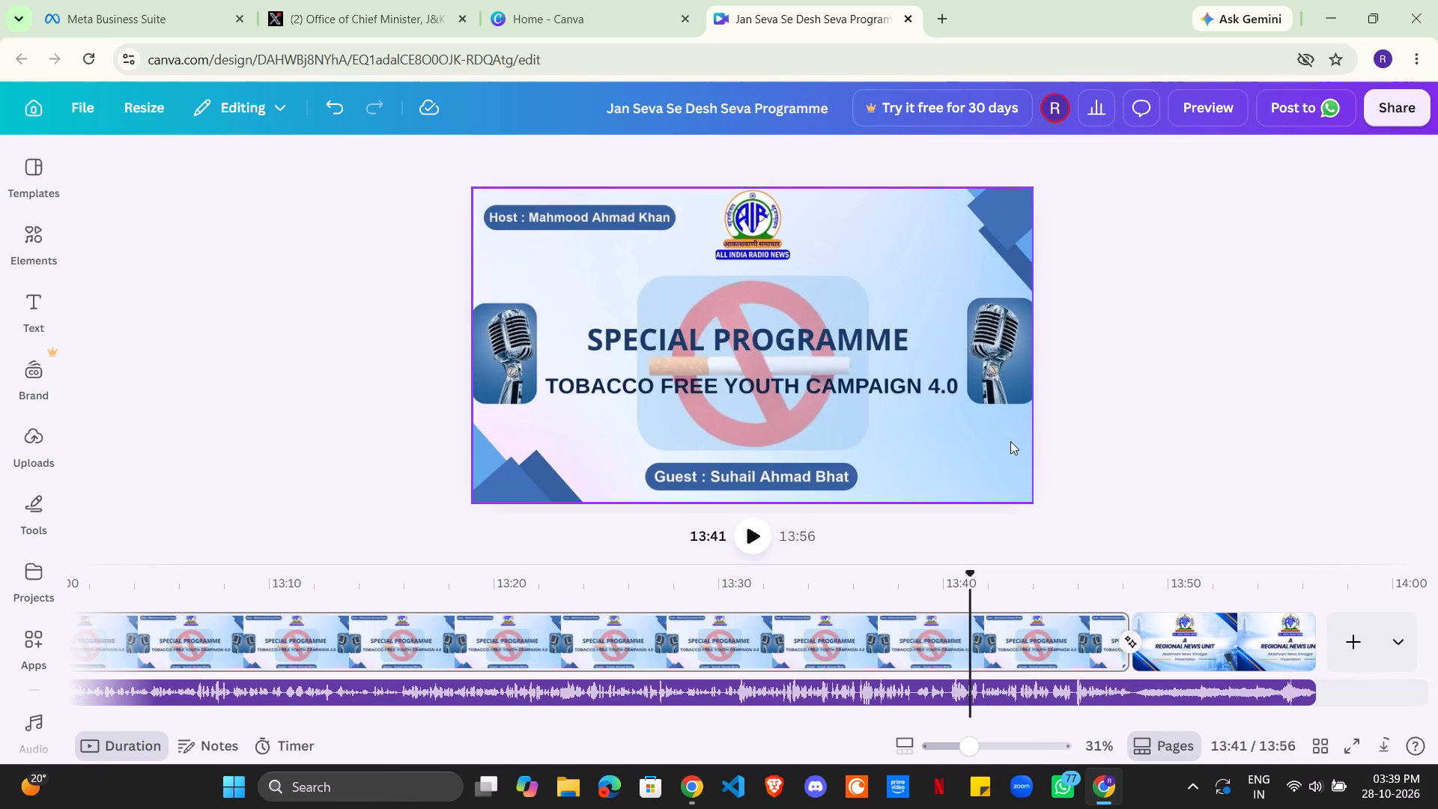
{"action": "left_click", "coordinate": [1403, 101]}
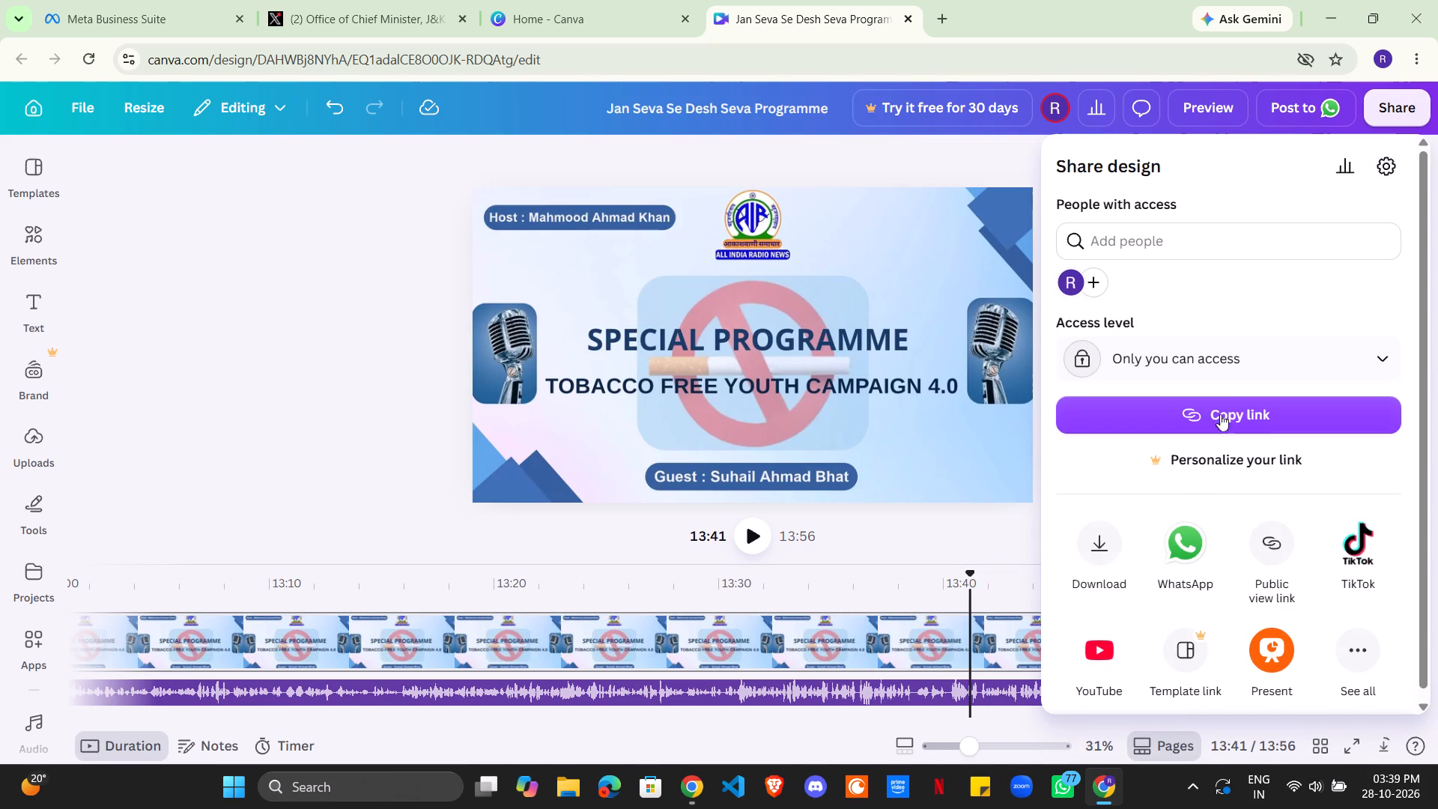
{"action": "left_click", "coordinate": [1093, 536]}
{"action": "left_click", "coordinate": [1220, 470]}
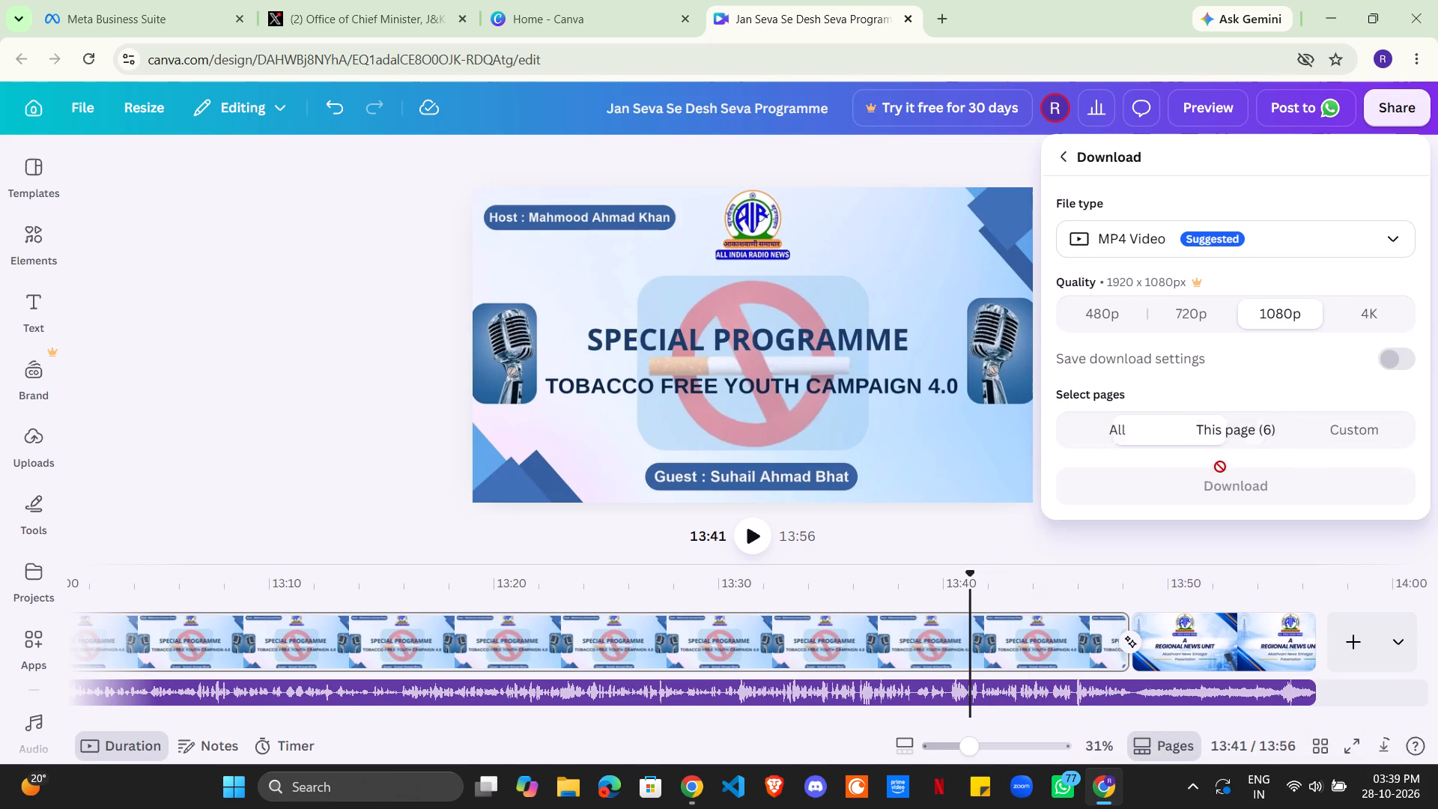
{"action": "left_click", "coordinate": [1237, 240]}
{"action": "left_click", "coordinate": [1132, 348]}
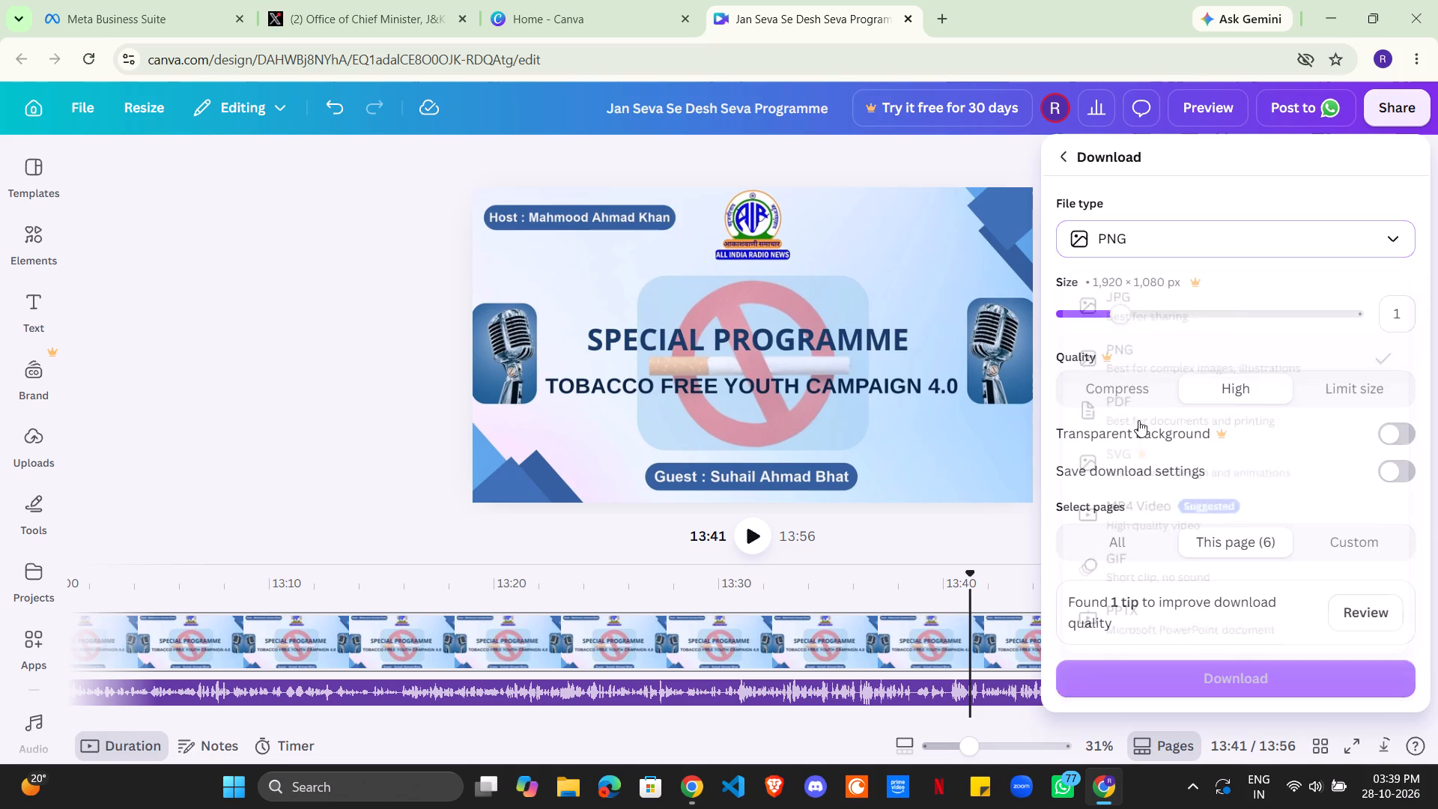
{"action": "left_click", "coordinate": [1210, 685]}
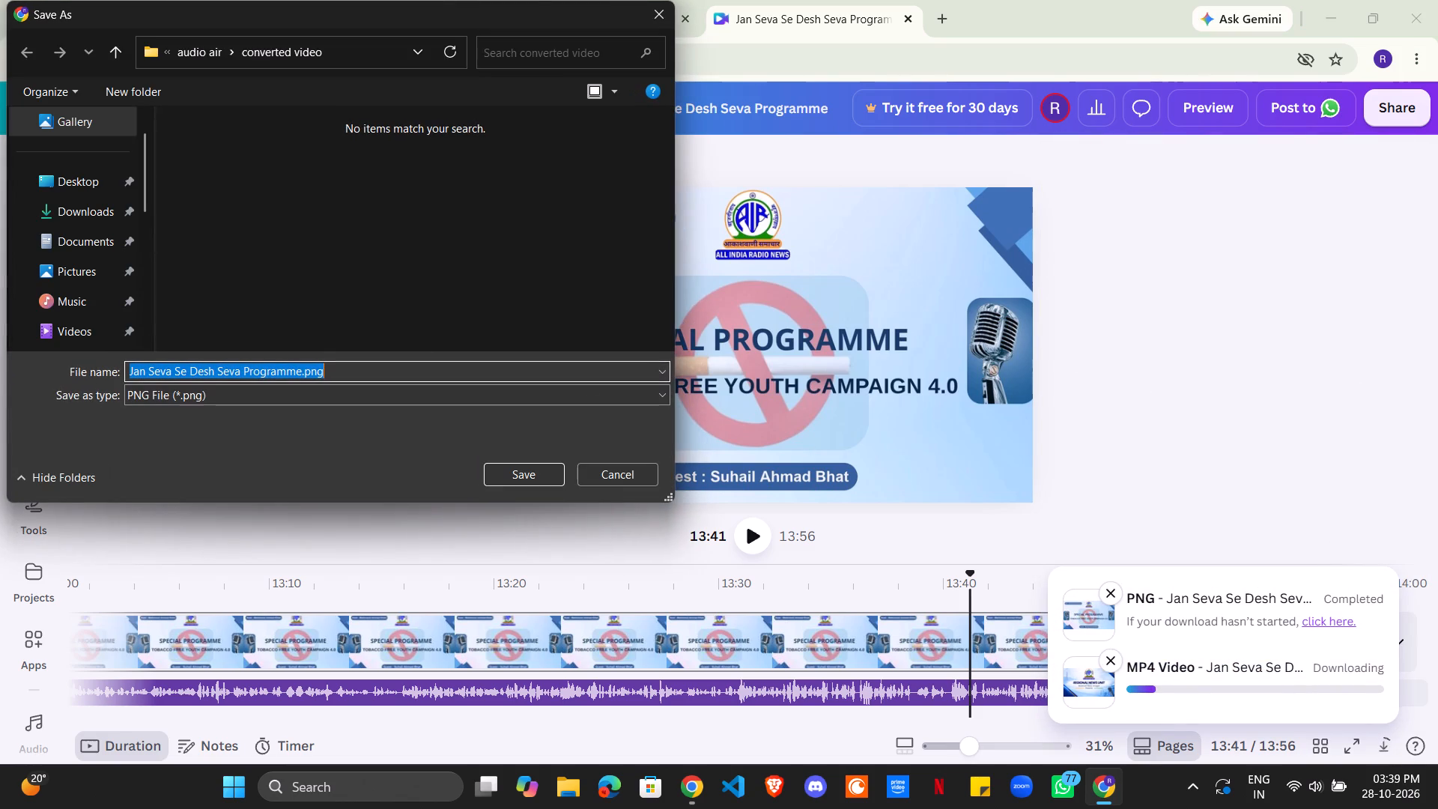
{"action": "left_click", "coordinate": [82, 178]}
{"action": "left_click", "coordinate": [524, 476]}
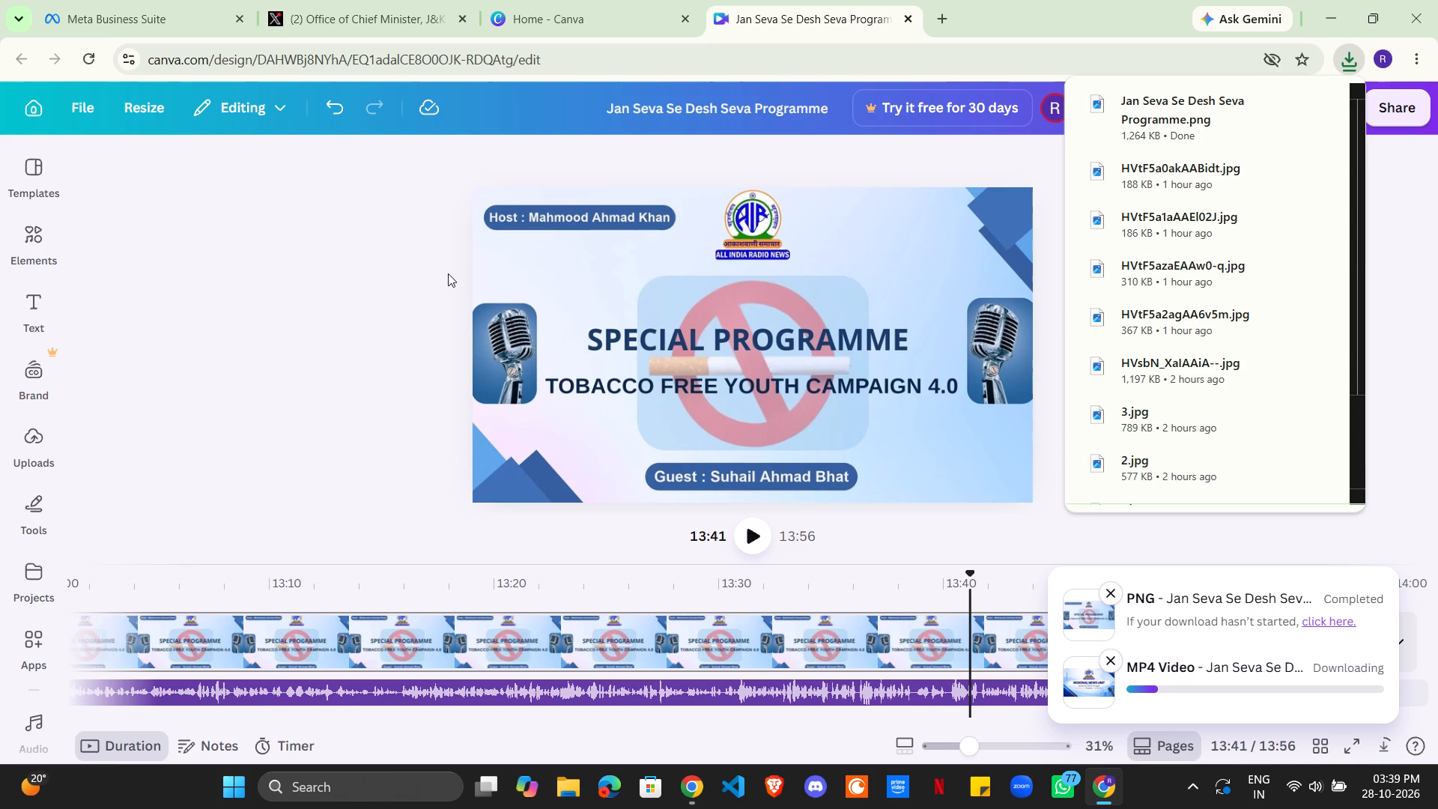
Switch to the Canva home page that is already open.
{"action": "left_click", "coordinate": [546, 7]}
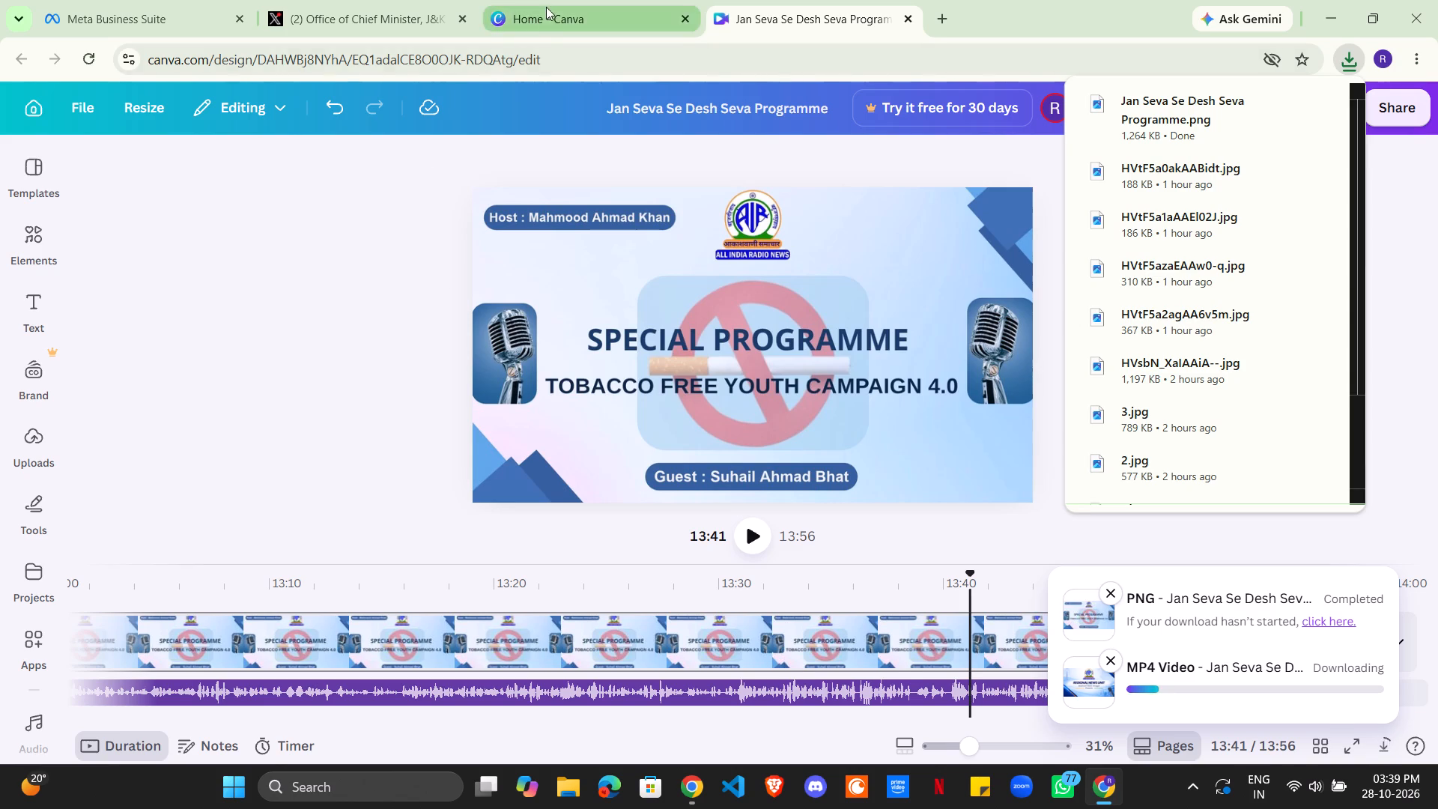
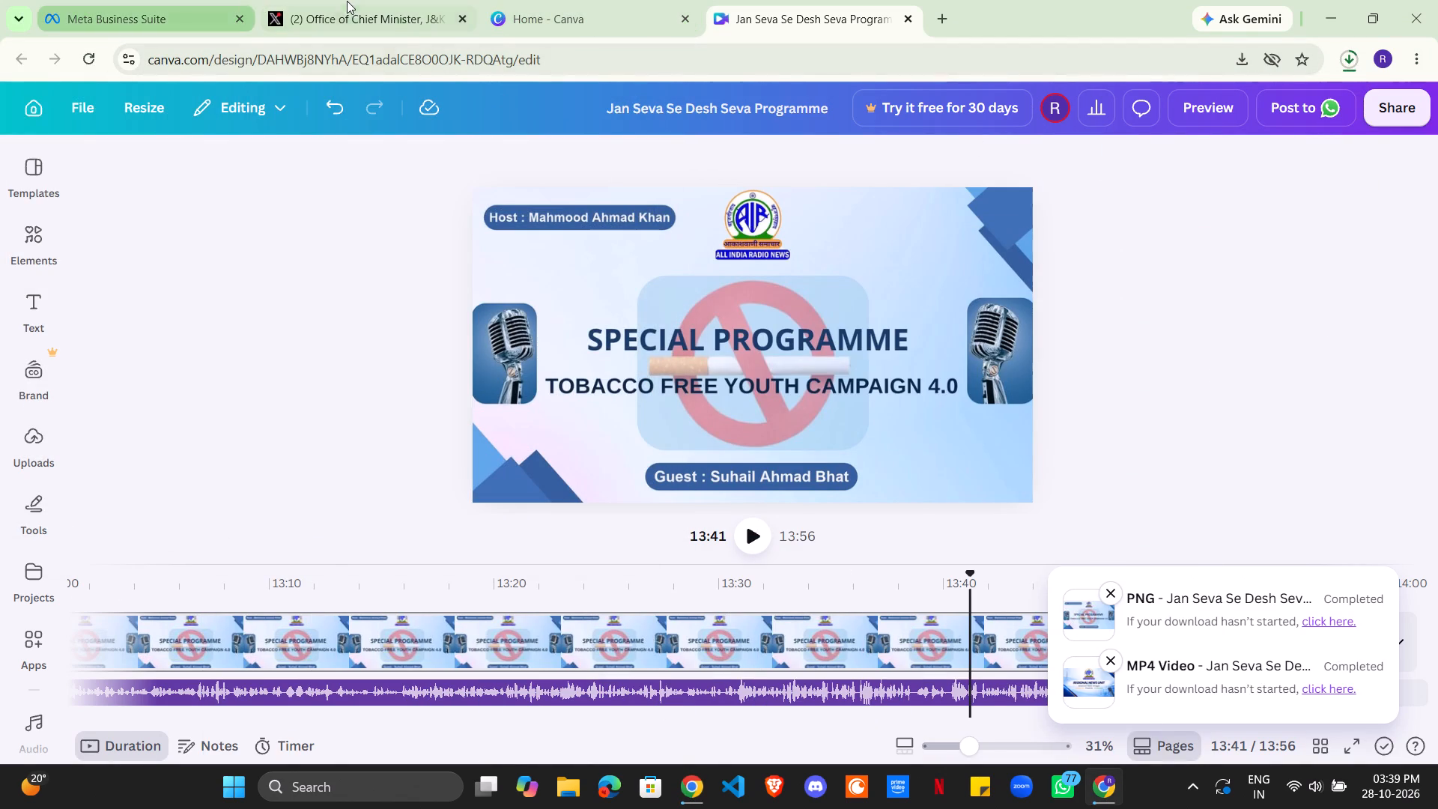
Open a new blank browser tab, keeping the Jan Seva Se Desh Seva Programme design open.
{"action": "left_click", "coordinate": [348, 1]}
{"action": "left_click", "coordinate": [947, 15]}
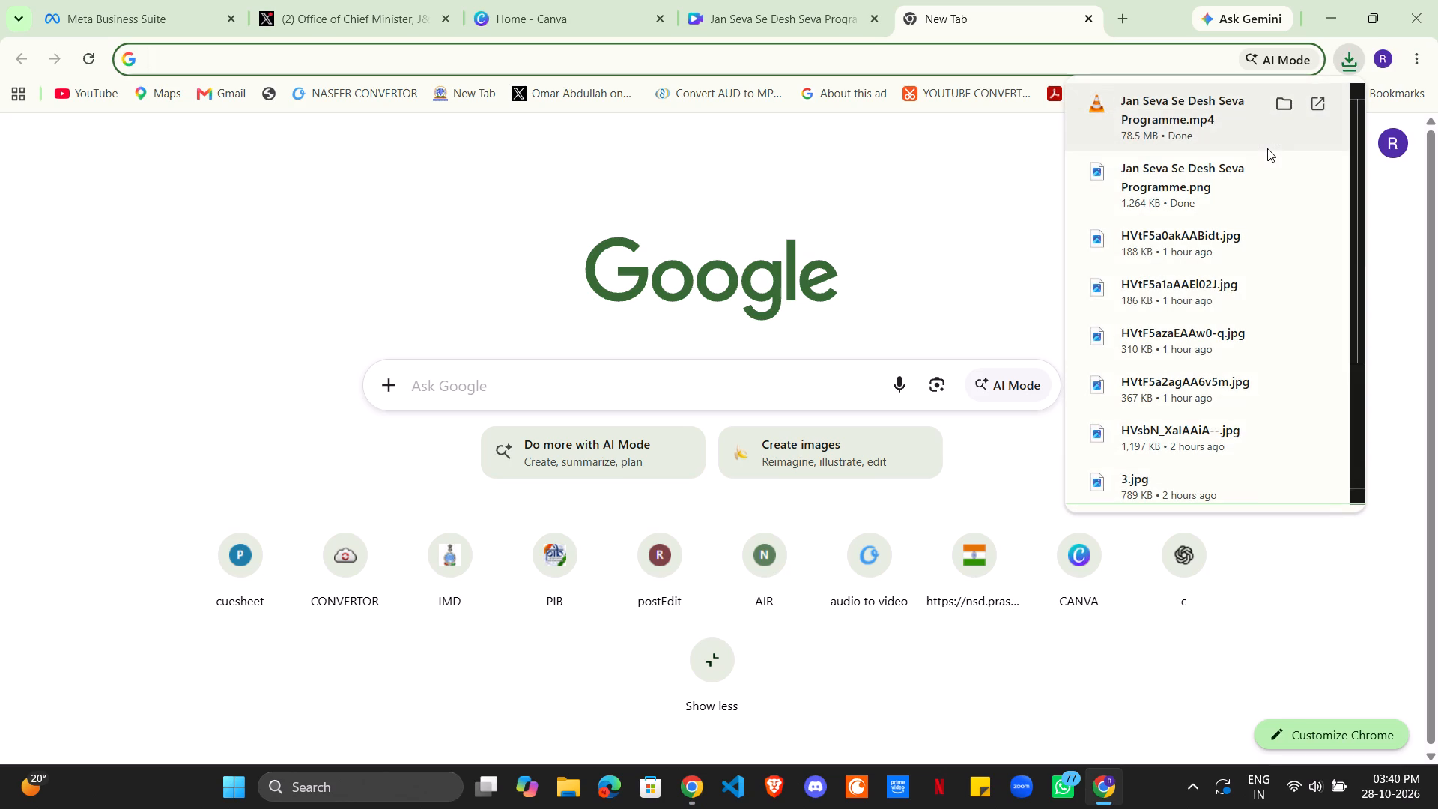
Open the Akashvani News Srinagar YouTube channel from the bookmarks and start a new video upload.
{"action": "left_click", "coordinate": [858, 202]}
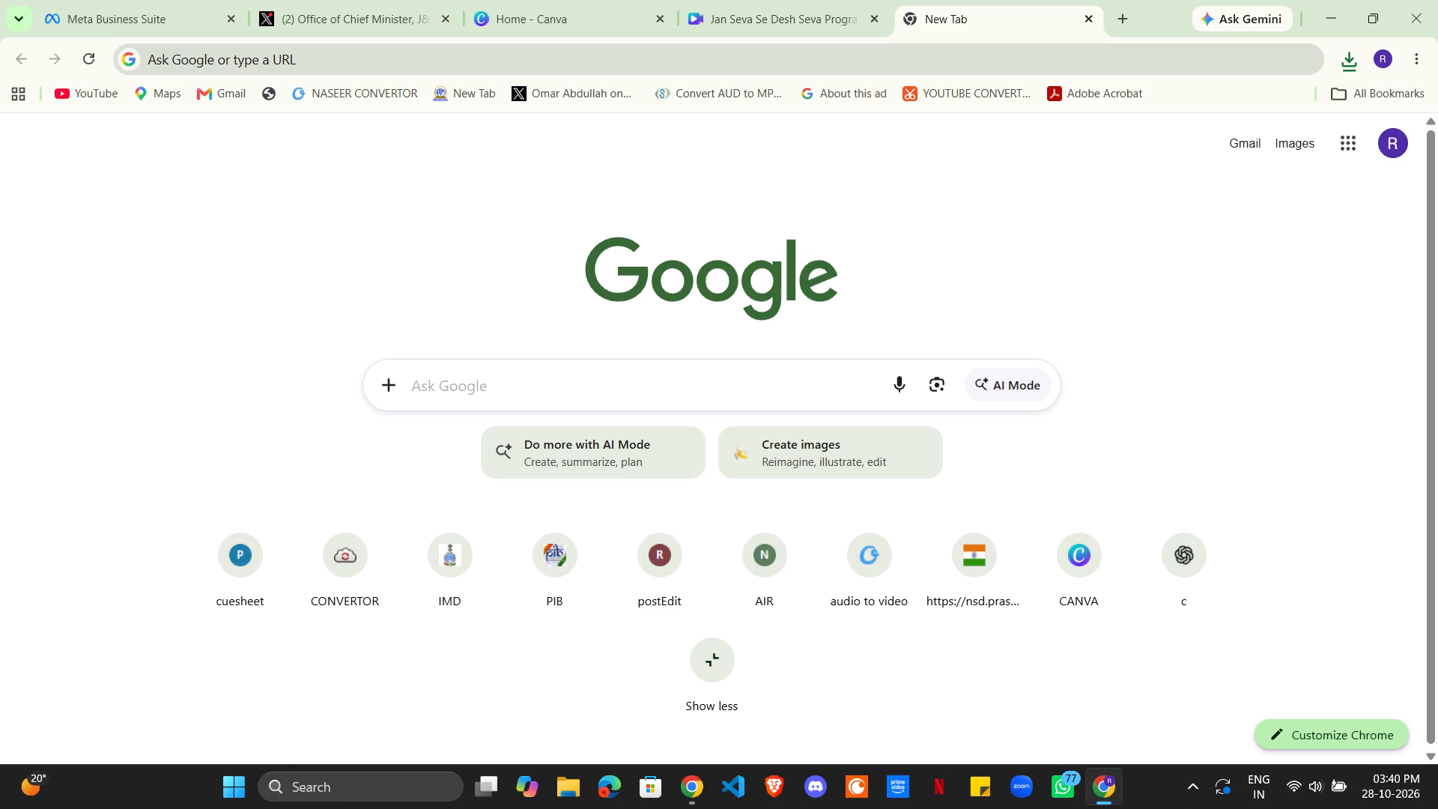
{"action": "left_click", "coordinate": [774, 0]}
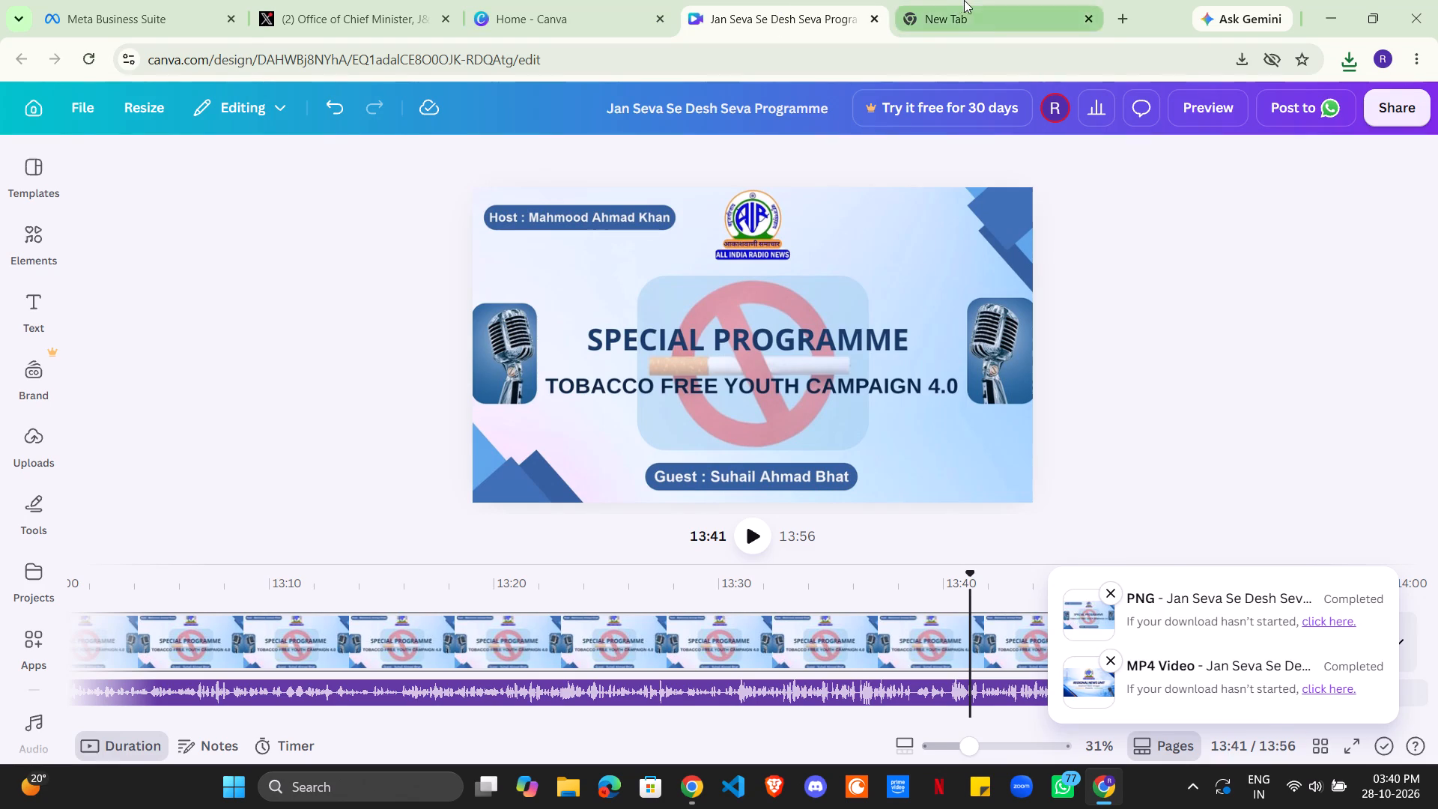
{"action": "left_click", "coordinate": [964, 0]}
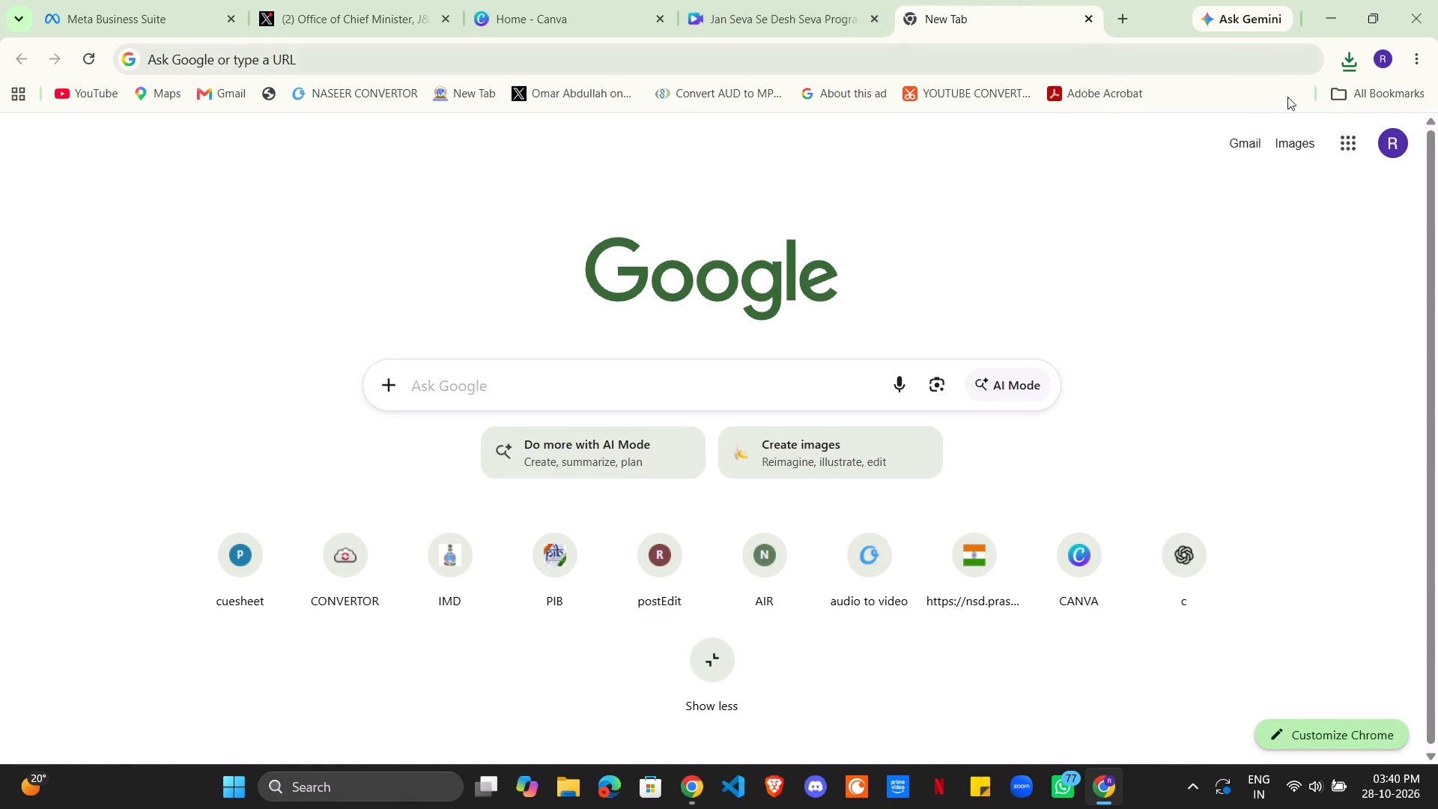
{"action": "left_click", "coordinate": [1389, 104]}
{"action": "left_click", "coordinate": [1198, 186]}
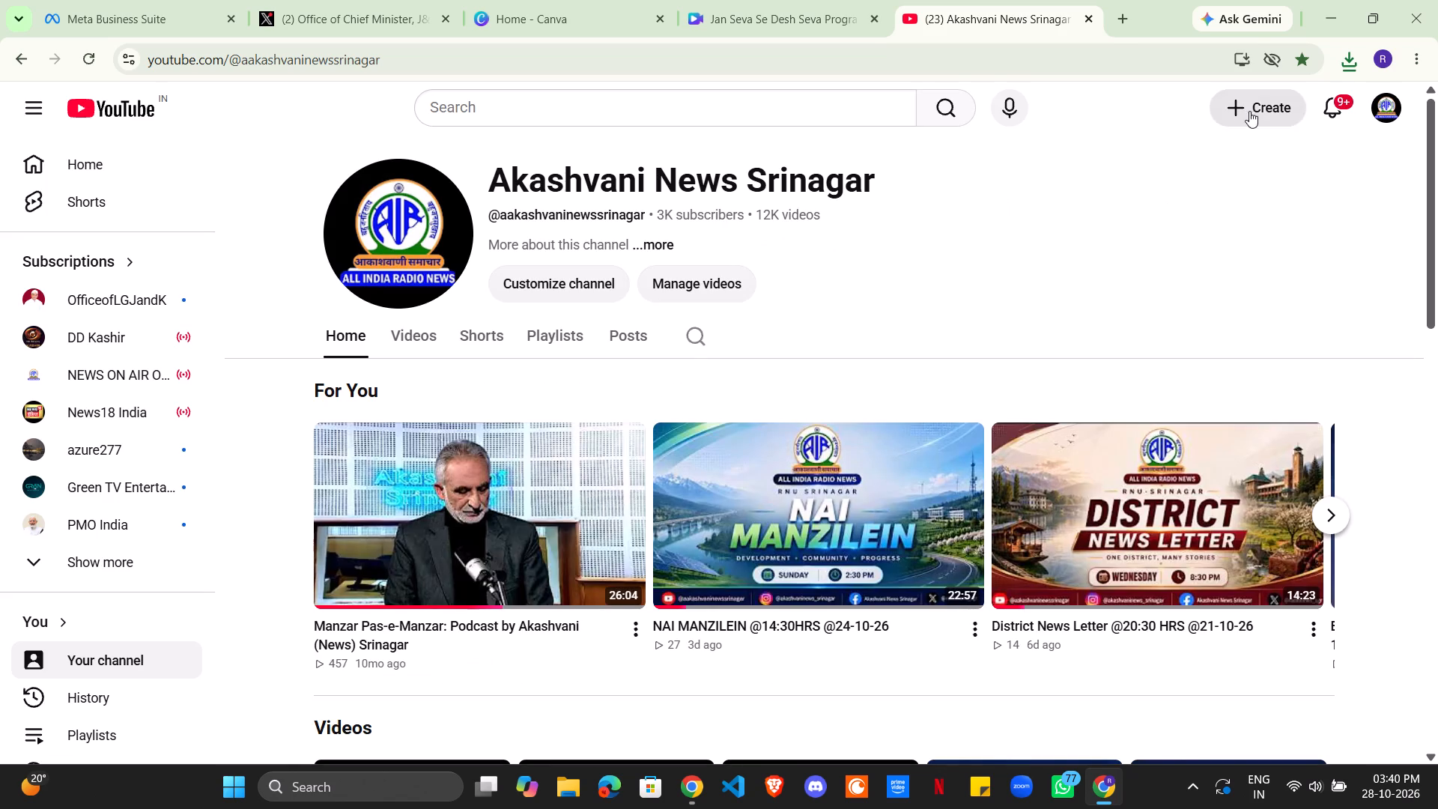
{"action": "left_click", "coordinate": [1253, 100]}
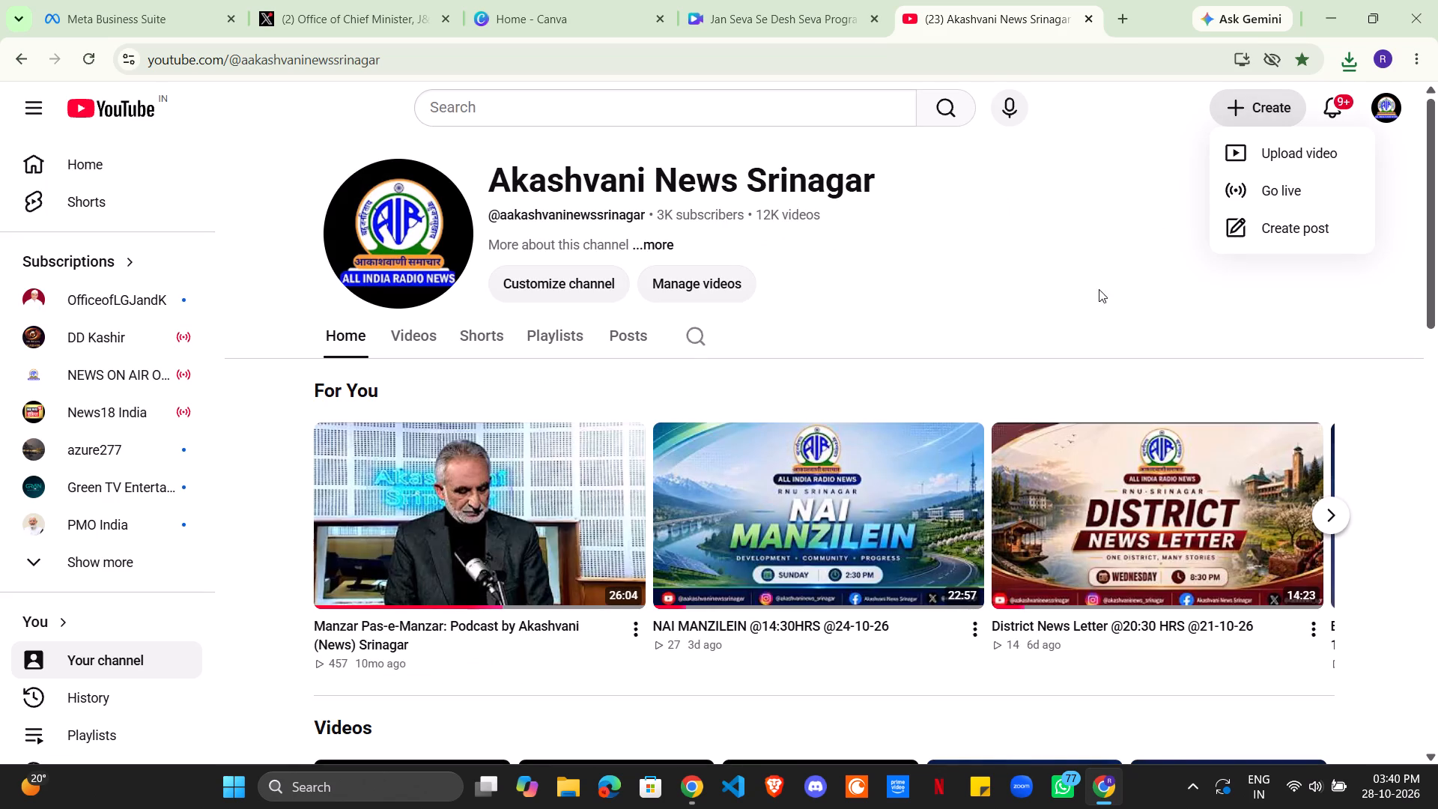
{"action": "left_click", "coordinate": [1293, 157]}
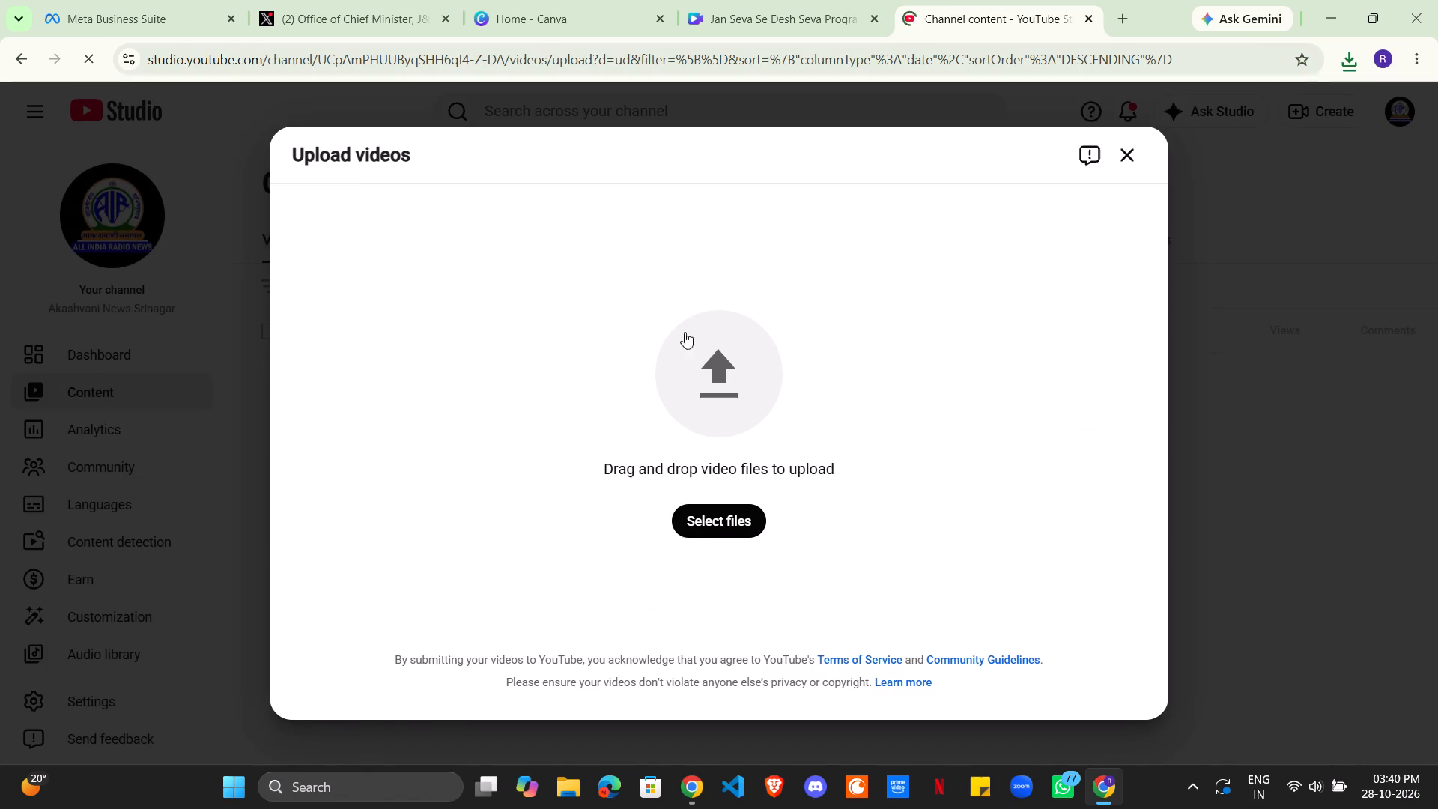
Add the exported Jan Seva Se Desh Seva Programme MP4 from the desktop to the YouTube upload dialog.
{"action": "left_click_drag", "start_coordinate": [1157, 25], "coordinate": [1194, 54]}
{"action": "right_click", "coordinate": [697, 463]}
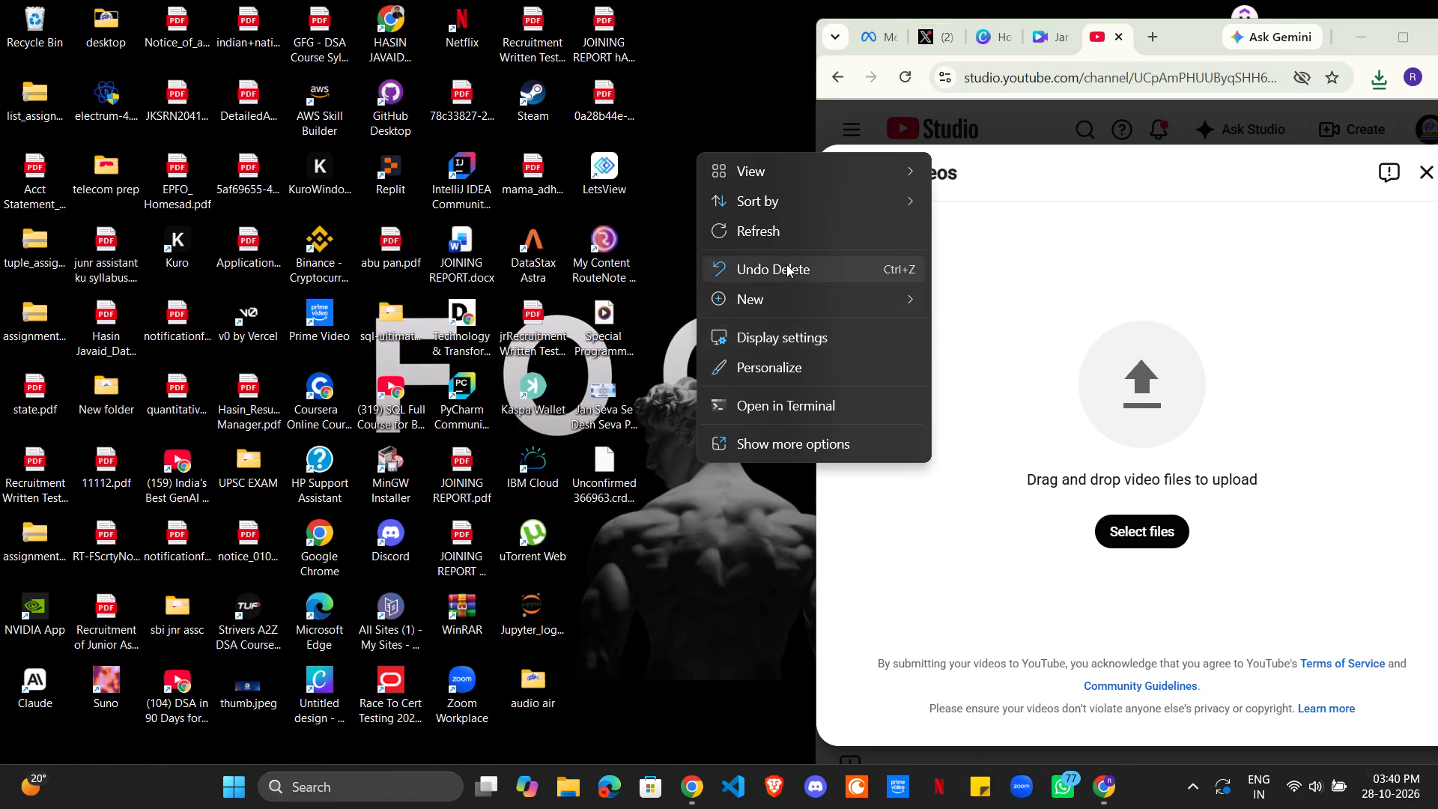
{"action": "left_click", "coordinate": [793, 237]}
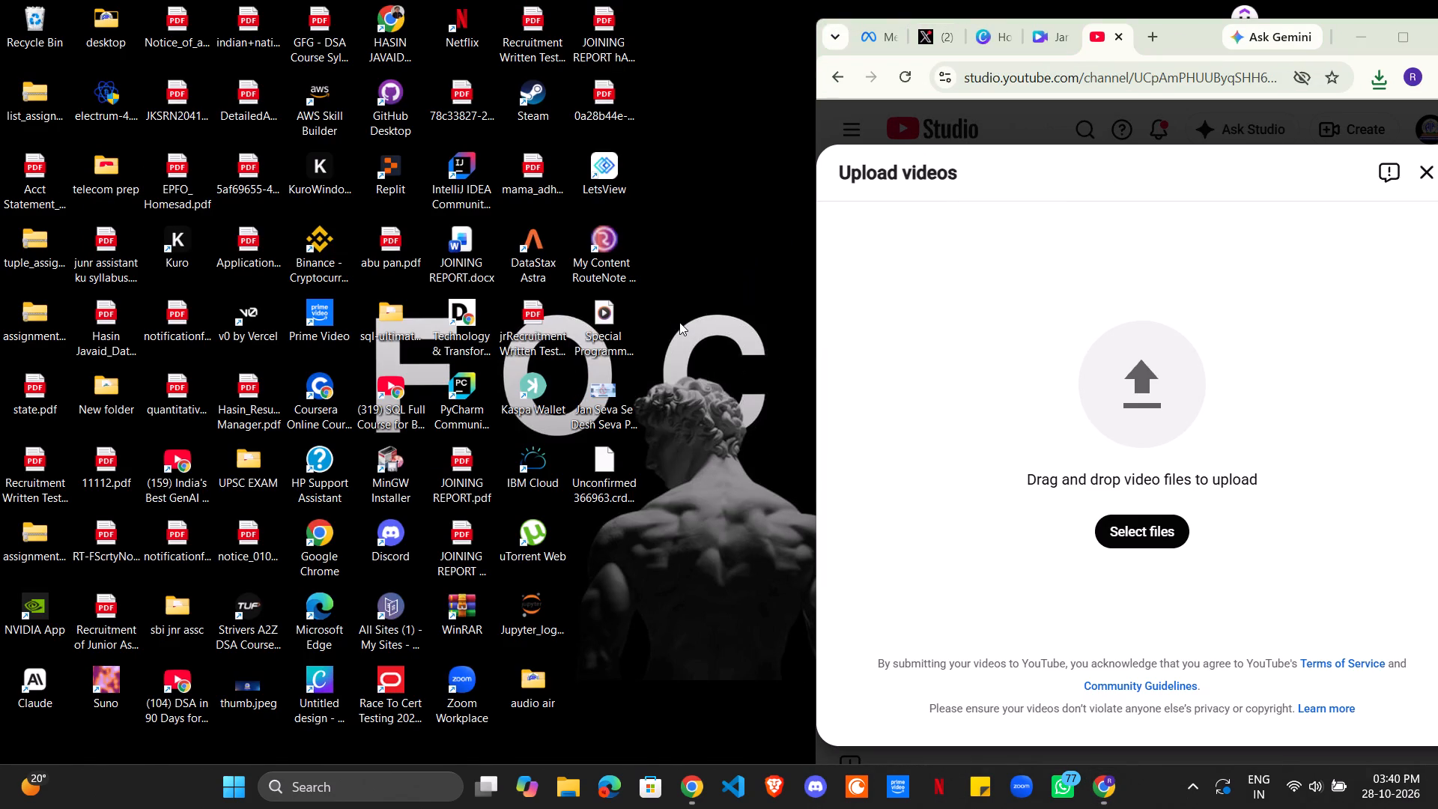
{"action": "left_click", "coordinate": [679, 322]}
{"action": "left_click_drag", "start_coordinate": [592, 474], "coordinate": [683, 497]}
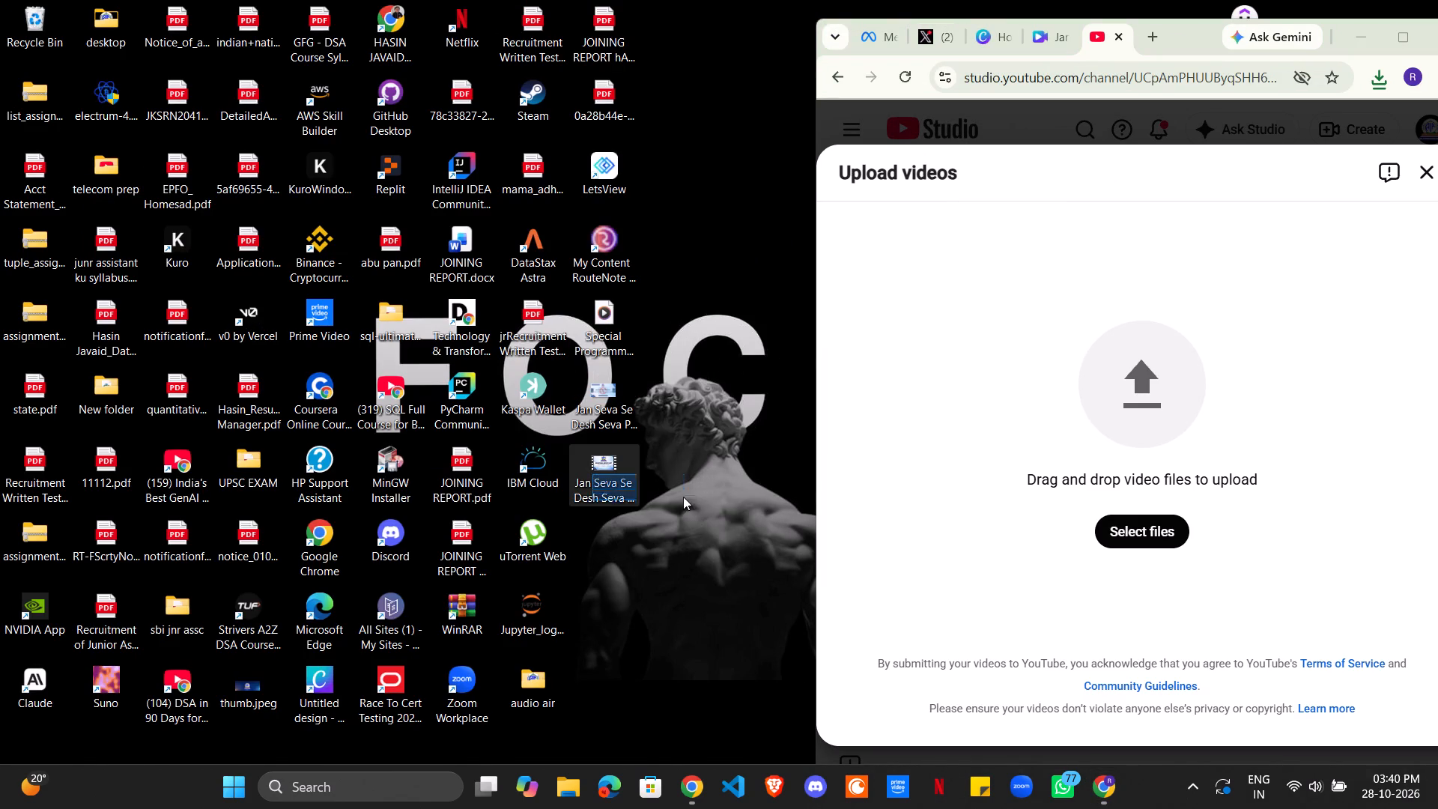
{"action": "left_click_drag", "start_coordinate": [683, 497], "coordinate": [607, 503]}
{"action": "left_click_drag", "start_coordinate": [604, 485], "coordinate": [1022, 415]}
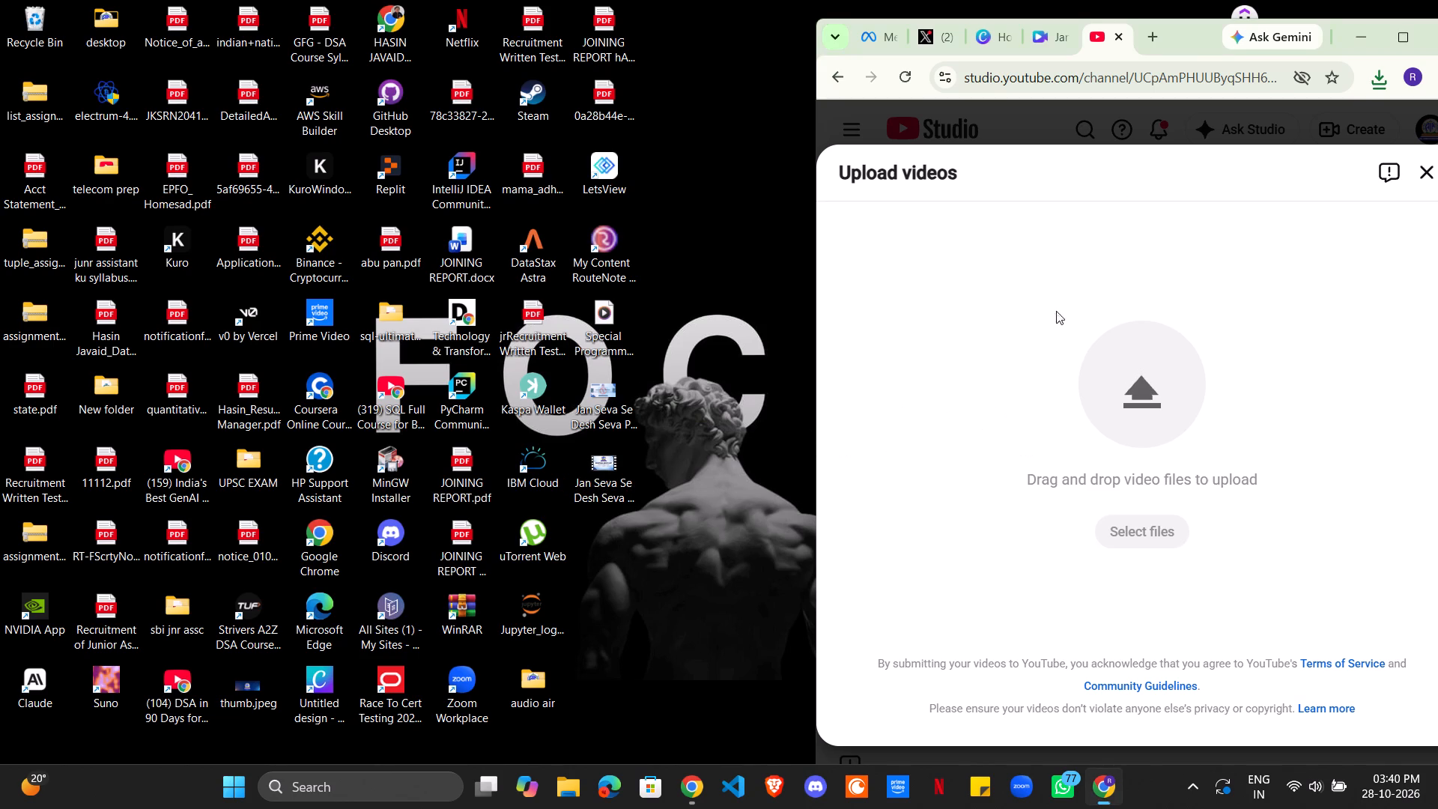
{"action": "left_click_drag", "start_coordinate": [1187, 40], "coordinate": [1071, 0]}
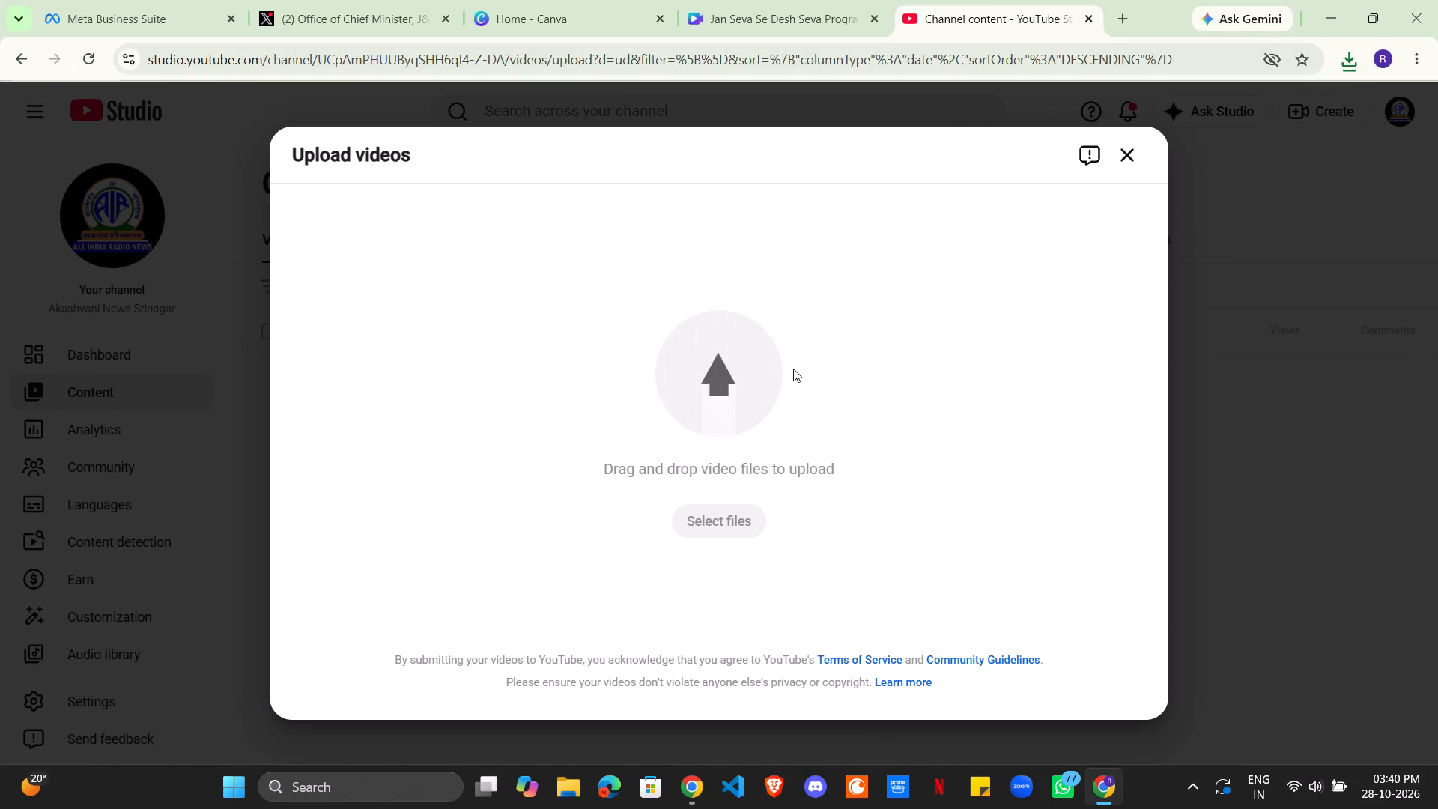
Paste the copied caption into the video description and remove the double asterisks around its heading line.
{"action": "left_click_drag", "start_coordinate": [479, 554], "coordinate": [481, 537]}
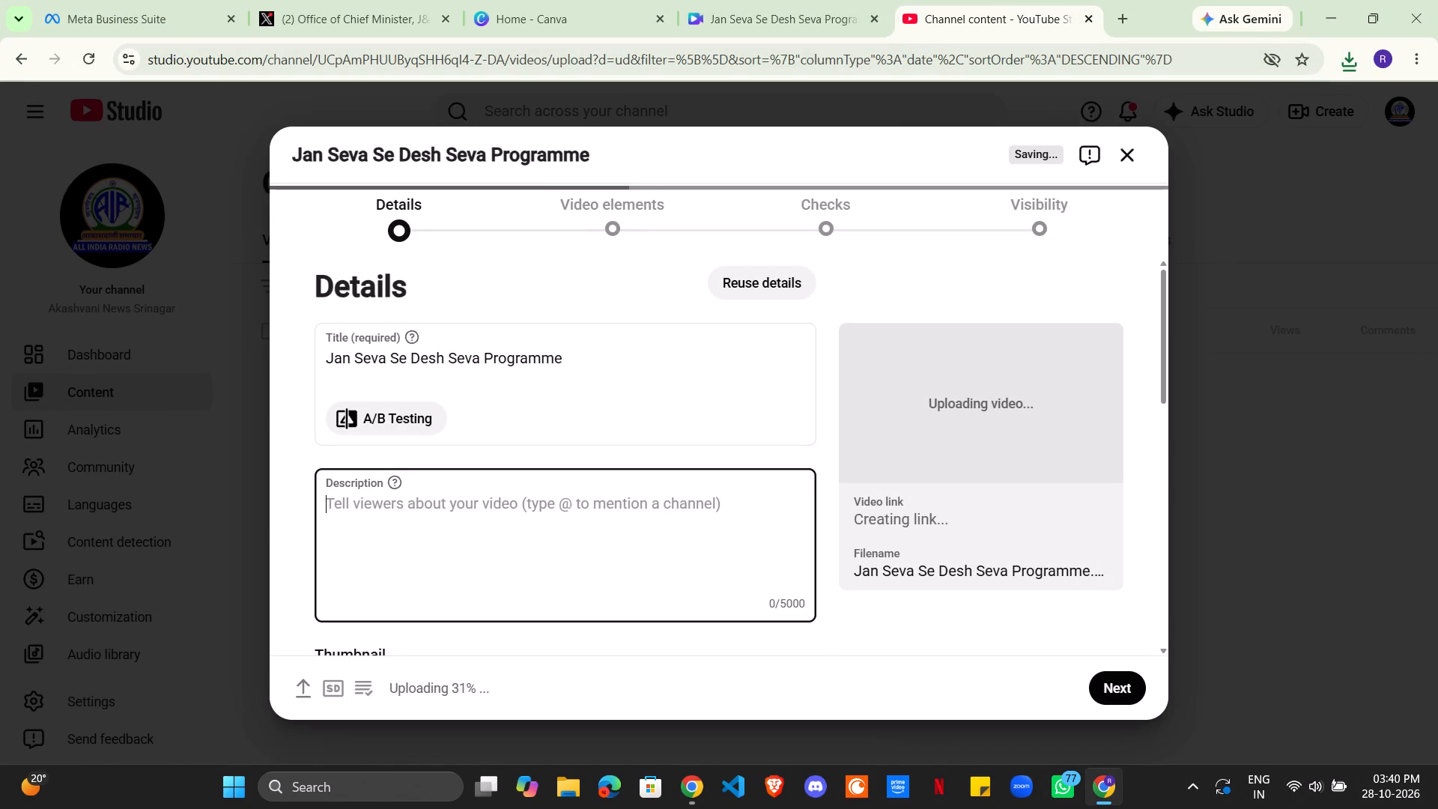
{"action": "key", "text": "ctrl+v"}
{"action": "left_click_drag", "start_coordinate": [362, 510], "coordinate": [335, 509]}
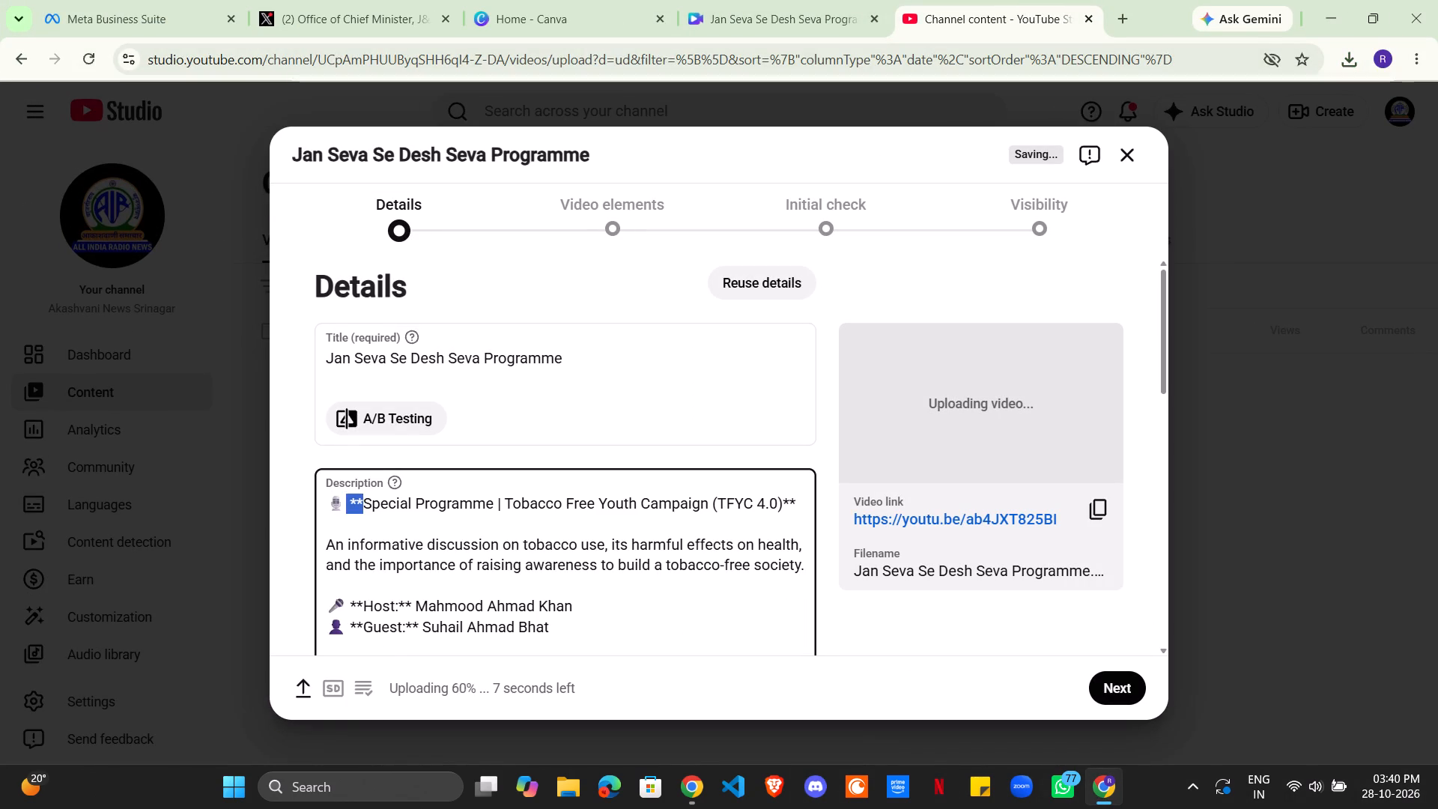
{"action": "left_click_drag", "start_coordinate": [335, 509], "coordinate": [346, 514]}
{"action": "key", "text": "BackSpace"}
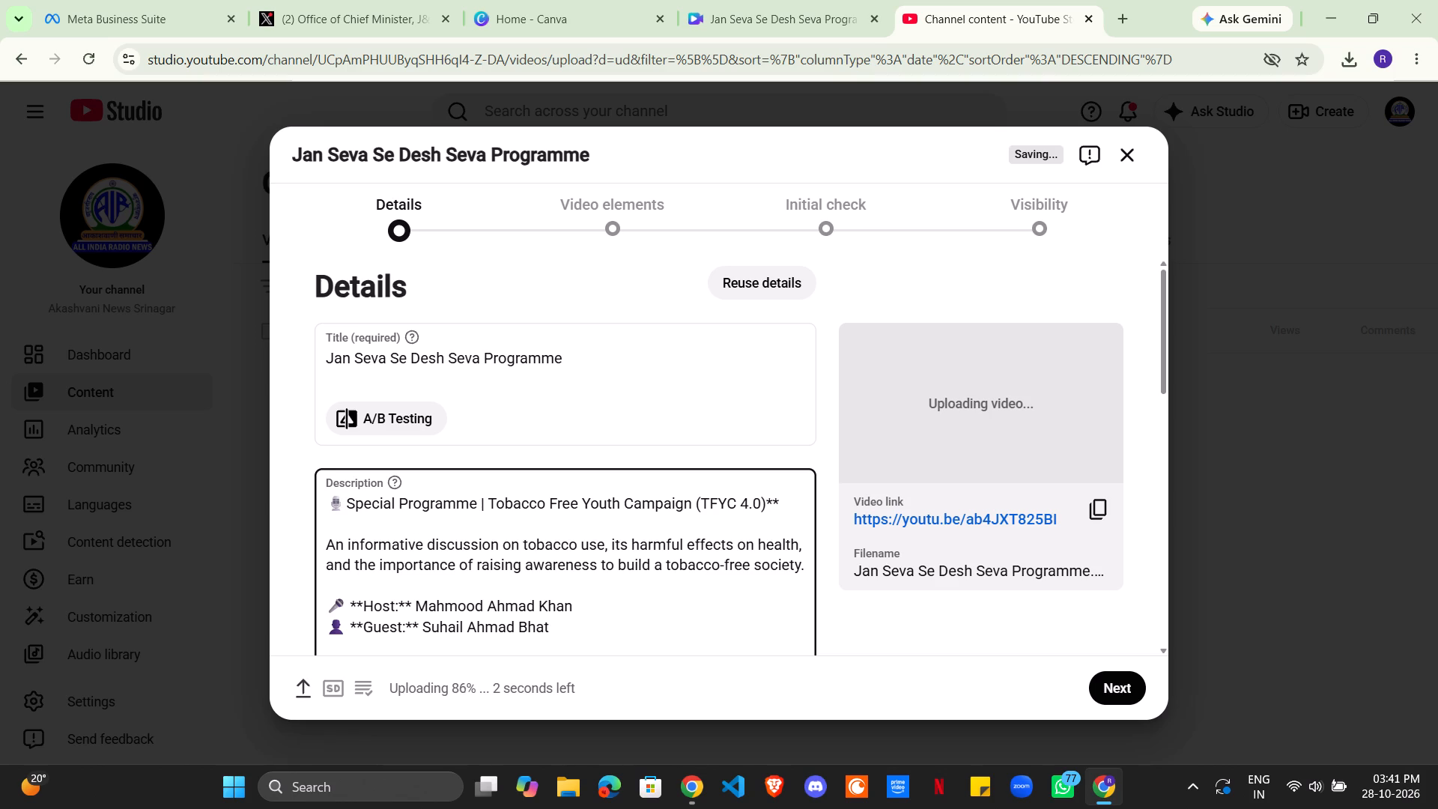
{"action": "left_click_drag", "start_coordinate": [785, 506], "coordinate": [768, 503]}
{"action": "key", "text": "BackSpace"}
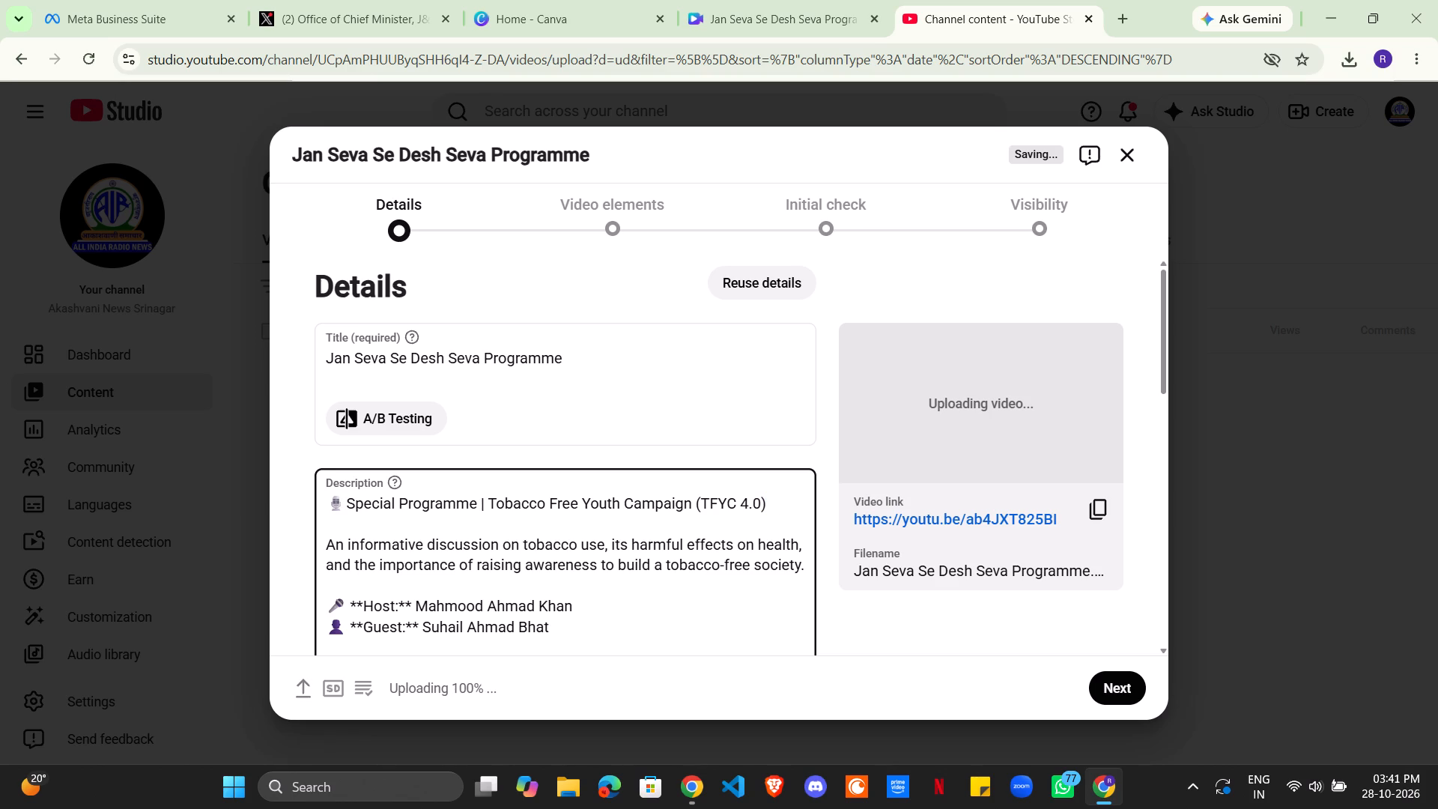
Move the heading "Special Programme | Tobacco Free Youth Campaign (TFYC 4.0)" from the description into the title, replacing it, and delete the leftover blank lines.
{"action": "left_click_drag", "start_coordinate": [777, 507], "coordinate": [258, 508]}
{"action": "key", "text": "ctrl+x"}
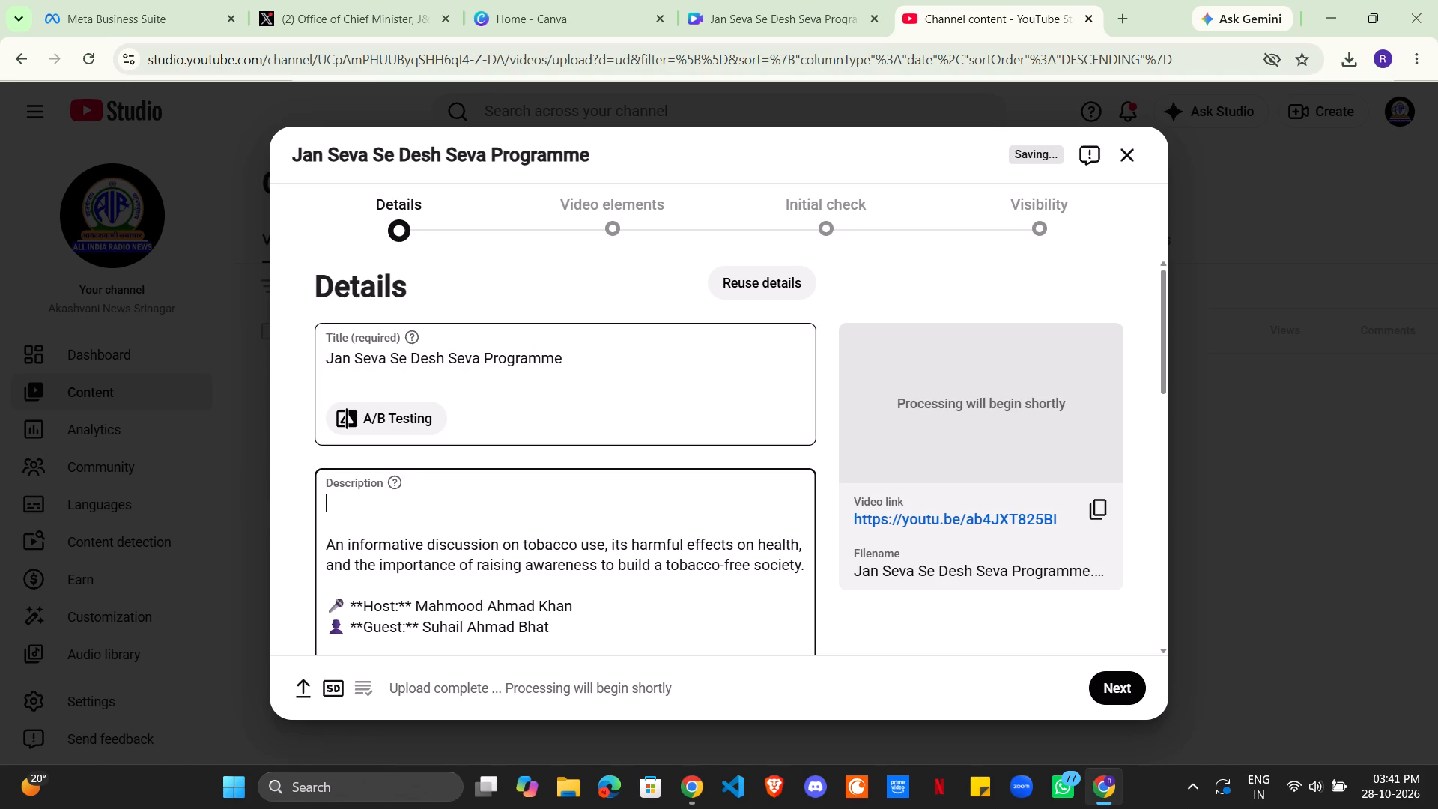
{"action": "left_click", "coordinate": [455, 357]}
{"action": "key", "text": "ctrl+a"}
{"action": "key", "text": "ctrl+v"}
{"action": "left_click", "coordinate": [416, 514]}
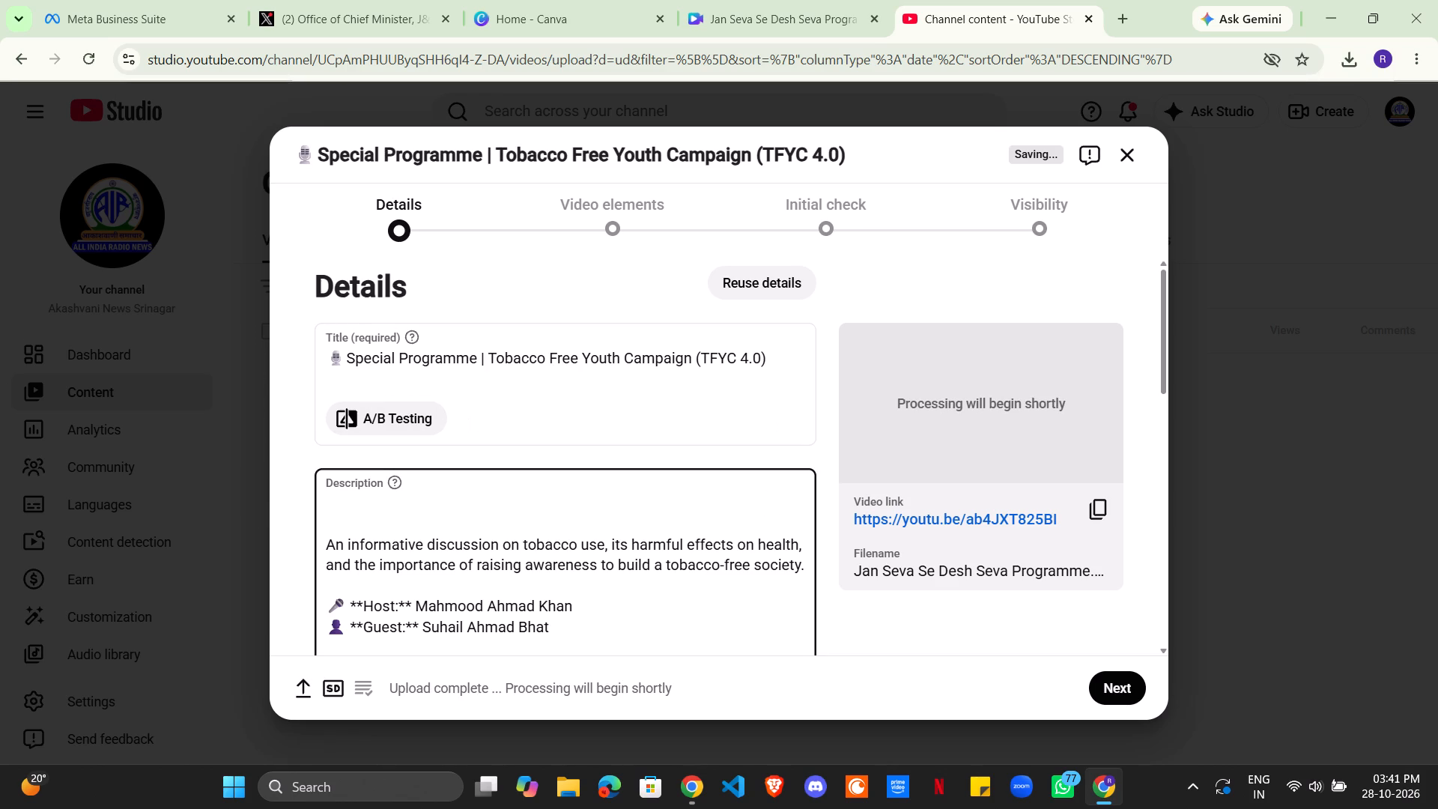
{"action": "left_click", "coordinate": [331, 547]}
{"action": "left_click", "coordinate": [326, 544]}
{"action": "key", "text": "BackSpace"}
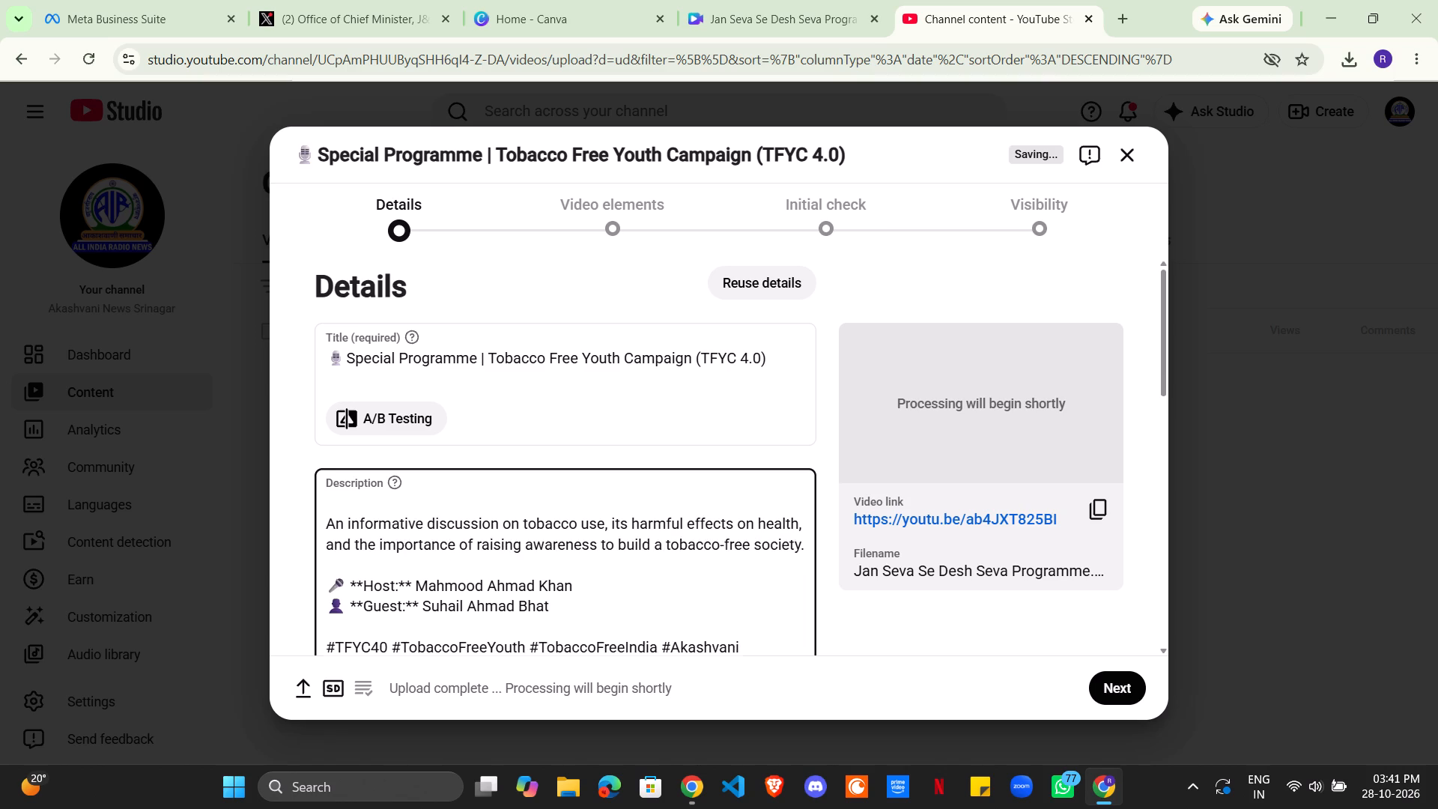
{"action": "key", "text": "BackSpace"}
Remove the double asterisks around the Host and Guest labels in the description.
{"action": "left_click", "coordinate": [413, 560]}
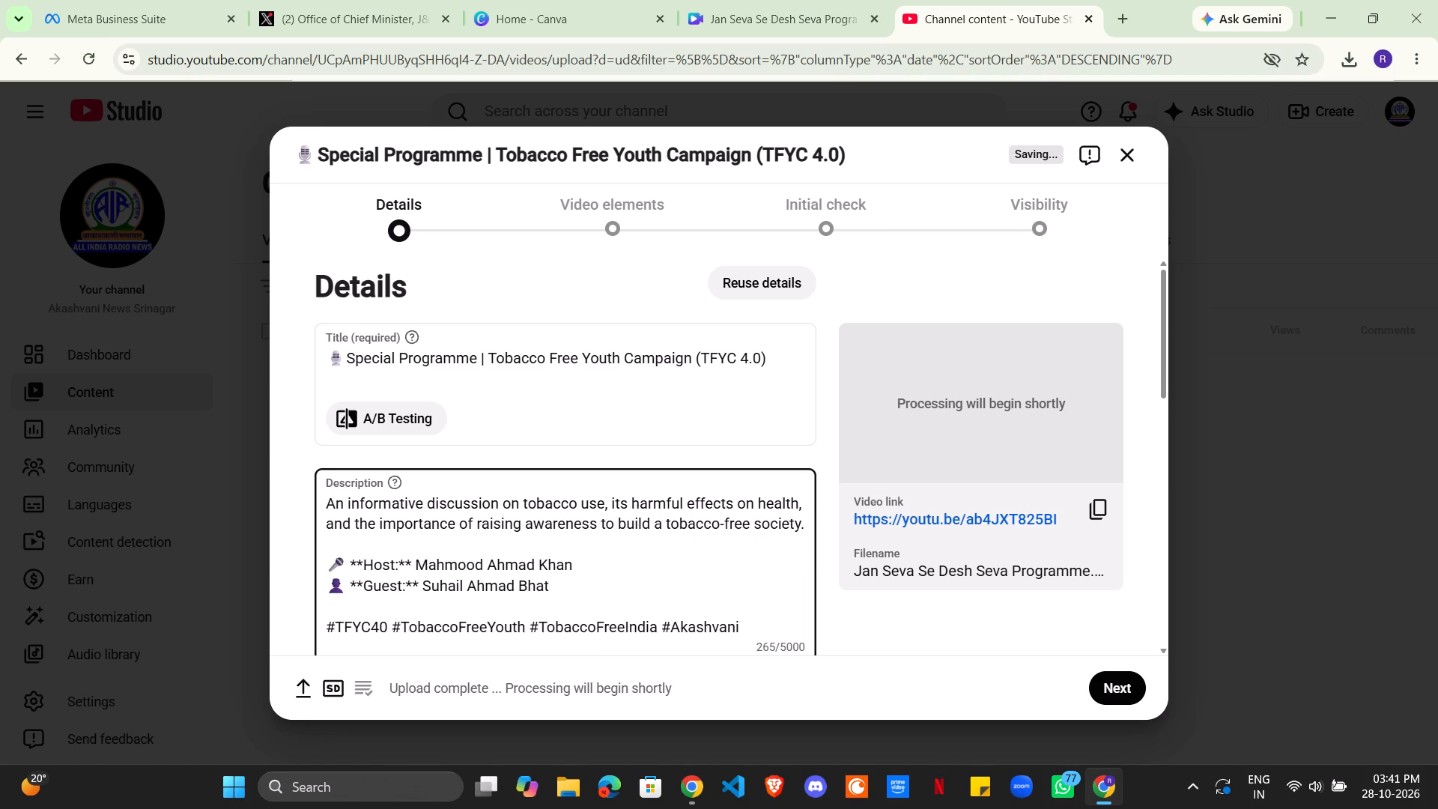
{"action": "key", "text": "Left"}
{"action": "key", "text": "BackSpace"}
{"action": "key", "text": "BackSpace"}
{"action": "left_click", "coordinate": [361, 566]}
{"action": "key", "text": "BackSpace"}
{"action": "key", "text": "BackSpace"}
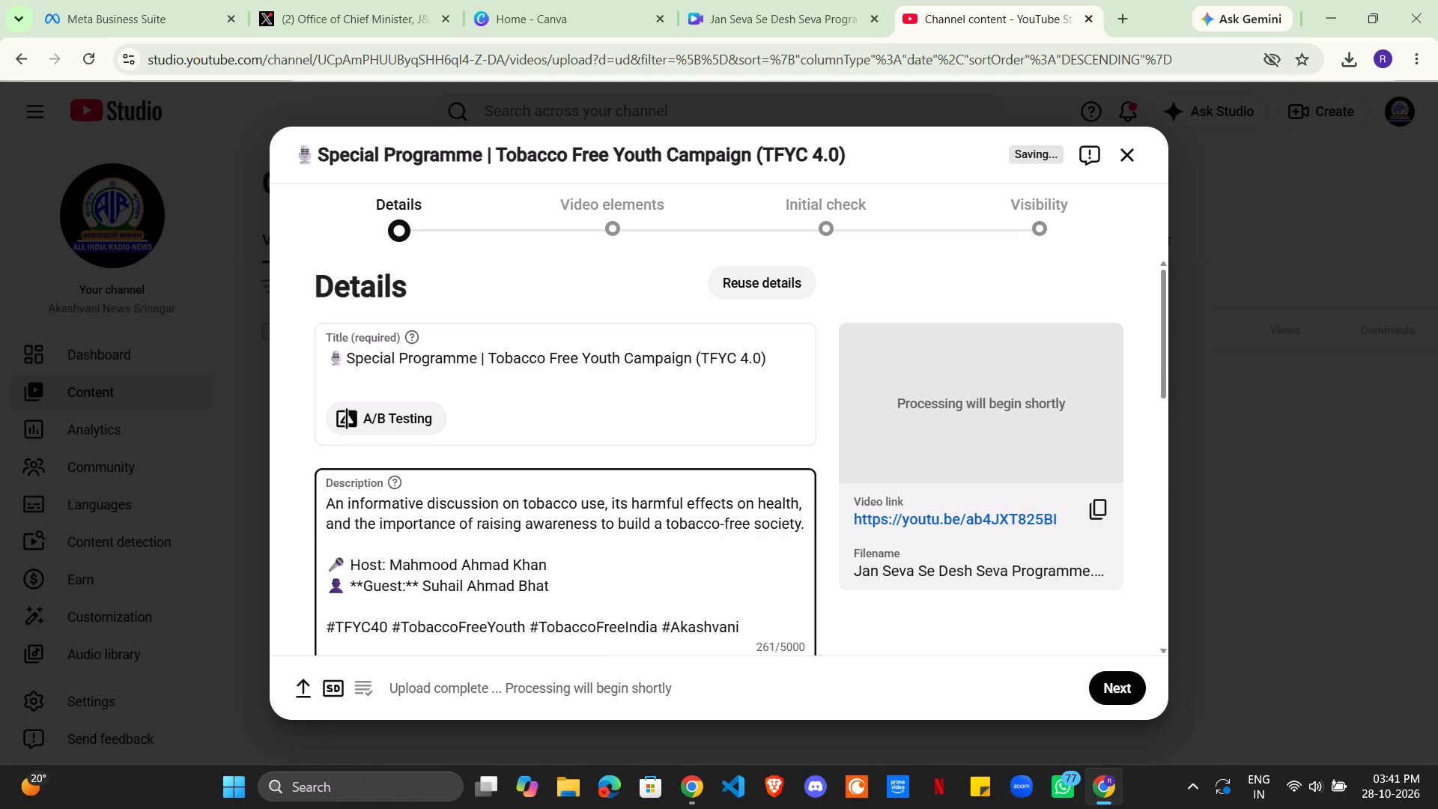
{"action": "left_click", "coordinate": [419, 588]}
{"action": "key", "text": "BackSpace"}
{"action": "key", "text": "BackSpace"}
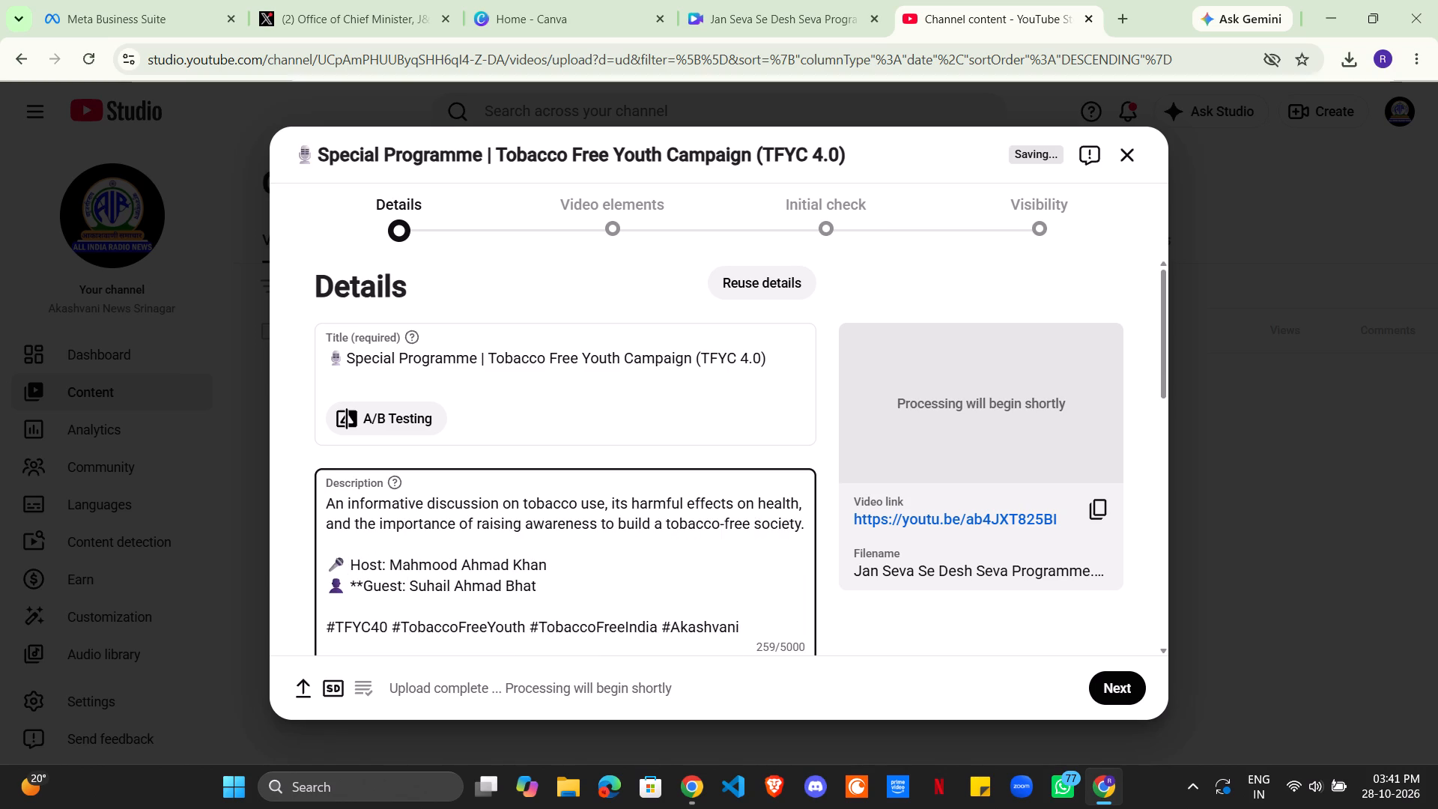
{"action": "left_click", "coordinate": [363, 586]}
{"action": "key", "text": "BackSpace"}
{"action": "key", "text": "BackSpace"}
Set the exported Special Programme image from the desktop as the video's custom thumbnail.
{"action": "scroll", "coordinate": [577, 587], "scroll_direction": "down", "scroll_amount": 1}
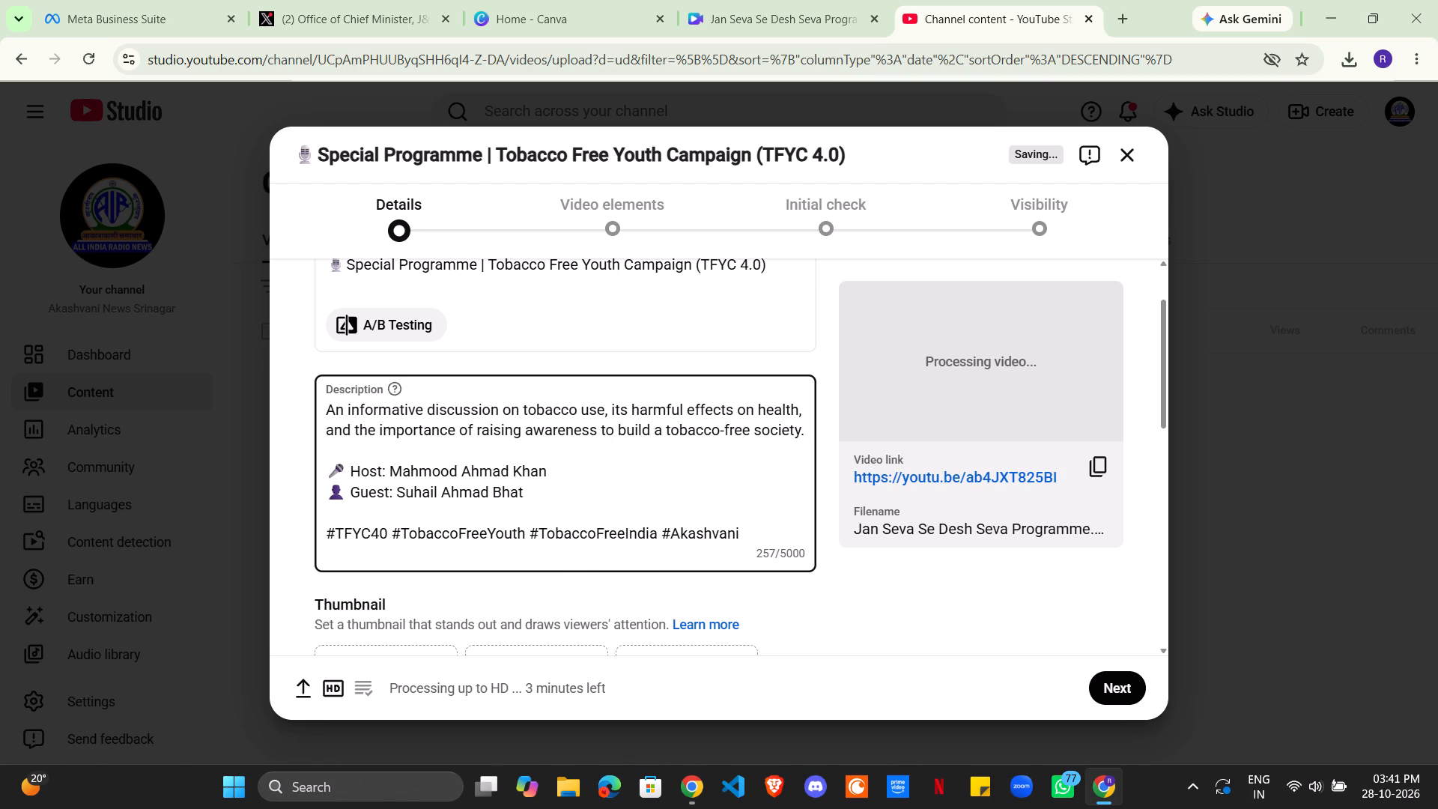
{"action": "scroll", "coordinate": [577, 543], "scroll_direction": "down", "scroll_amount": 3}
{"action": "left_click_drag", "start_coordinate": [1171, 22], "coordinate": [1190, 36]}
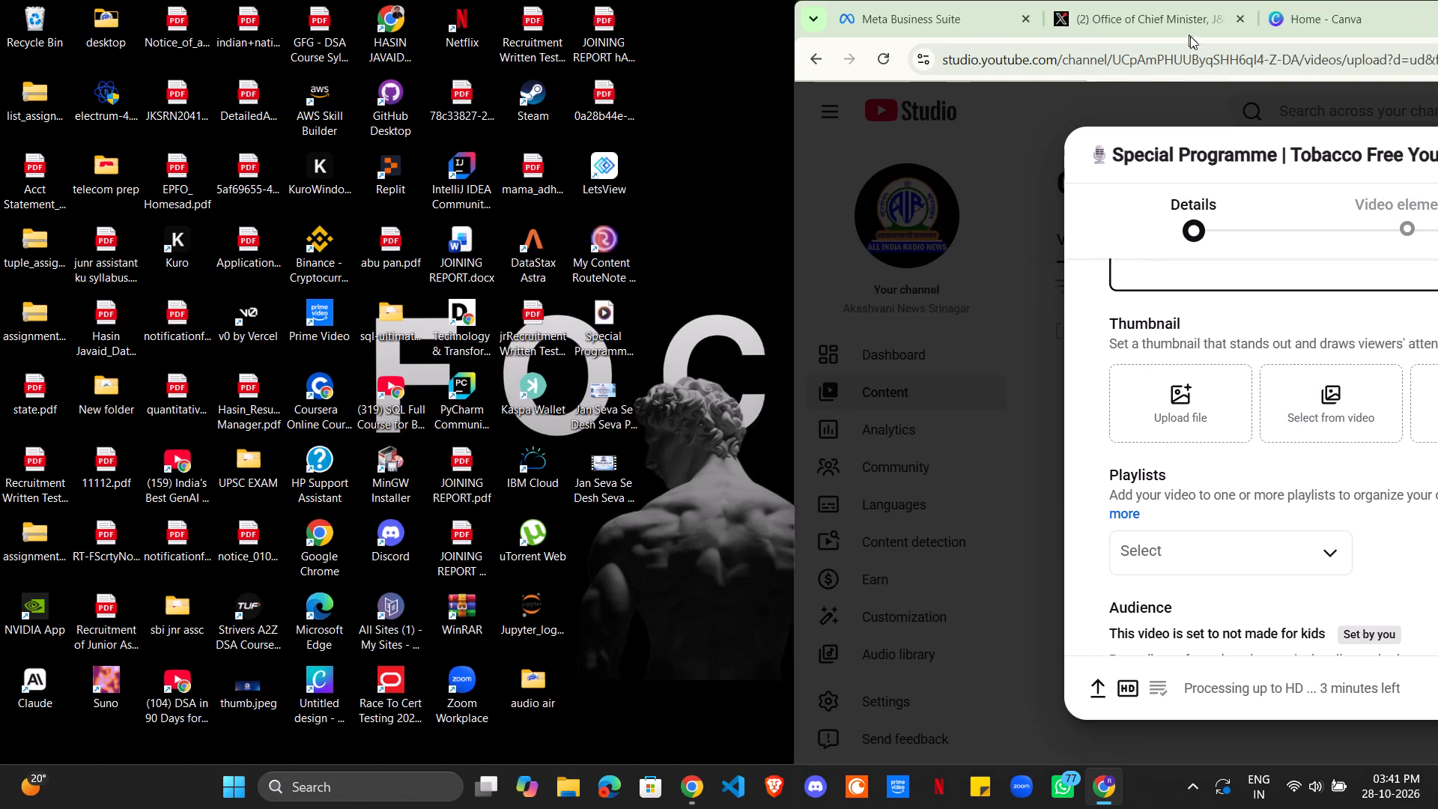
{"action": "left_click_drag", "start_coordinate": [1190, 36], "coordinate": [1196, 38]}
{"action": "left_click_drag", "start_coordinate": [603, 405], "coordinate": [888, 416]}
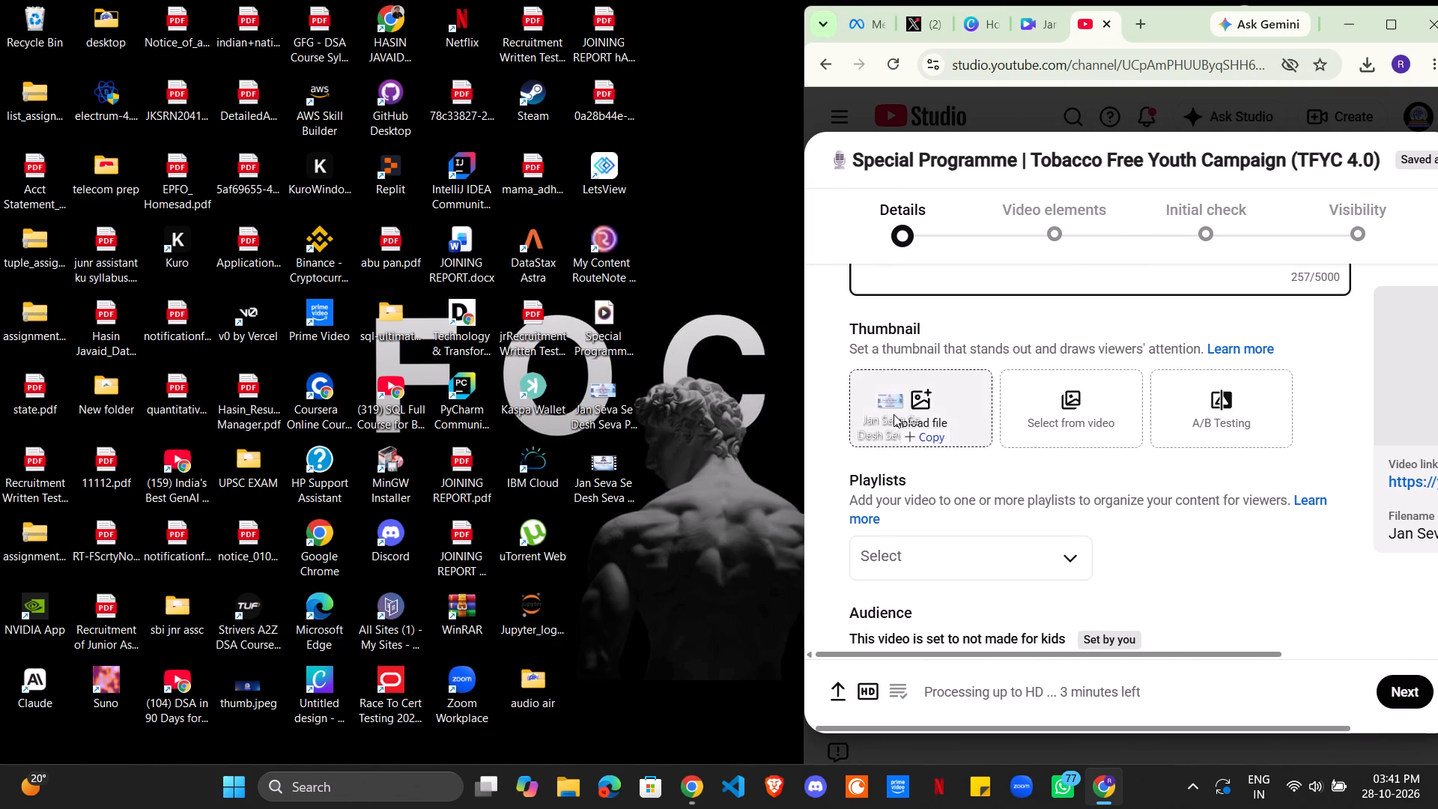
{"action": "left_click_drag", "start_coordinate": [1183, 36], "coordinate": [1035, 0]}
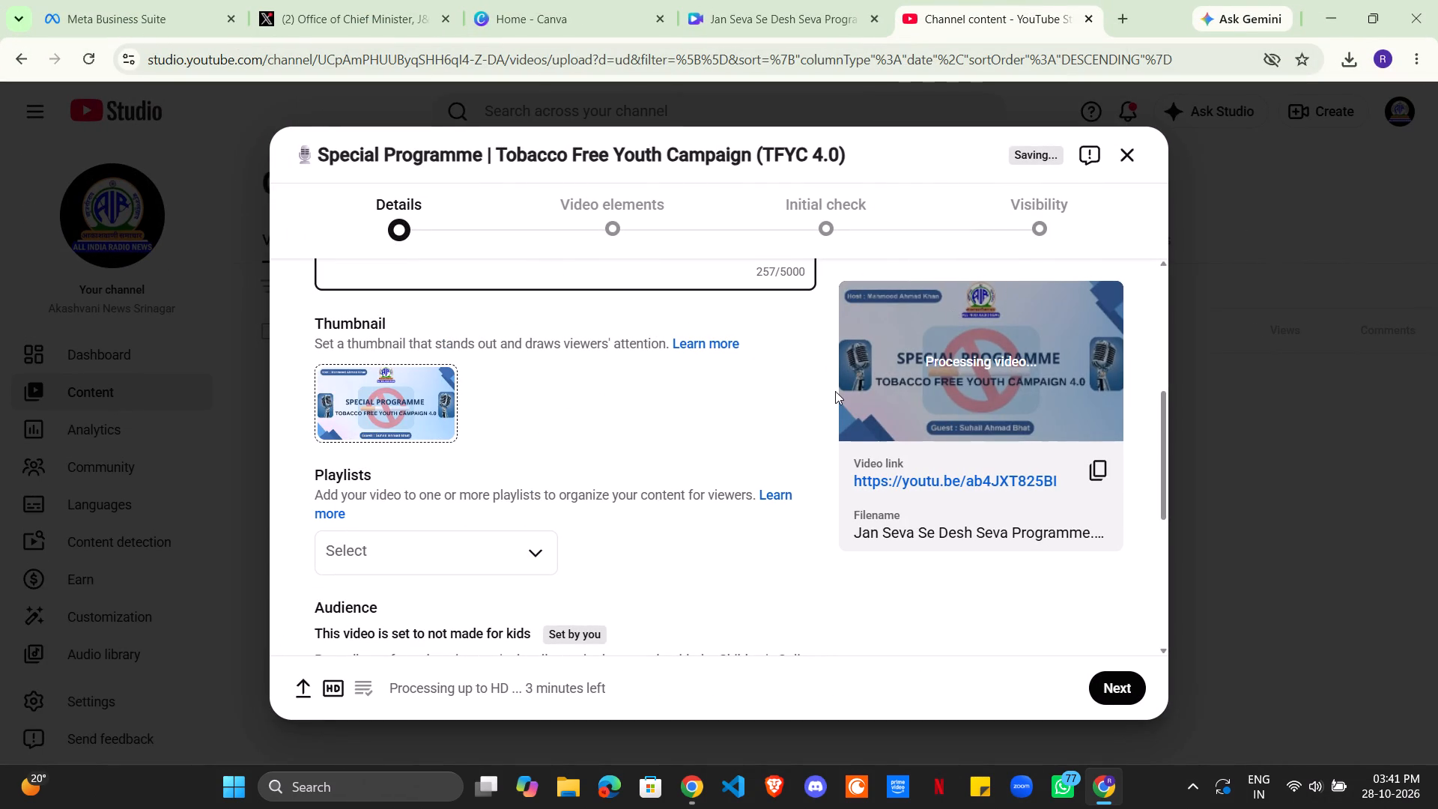
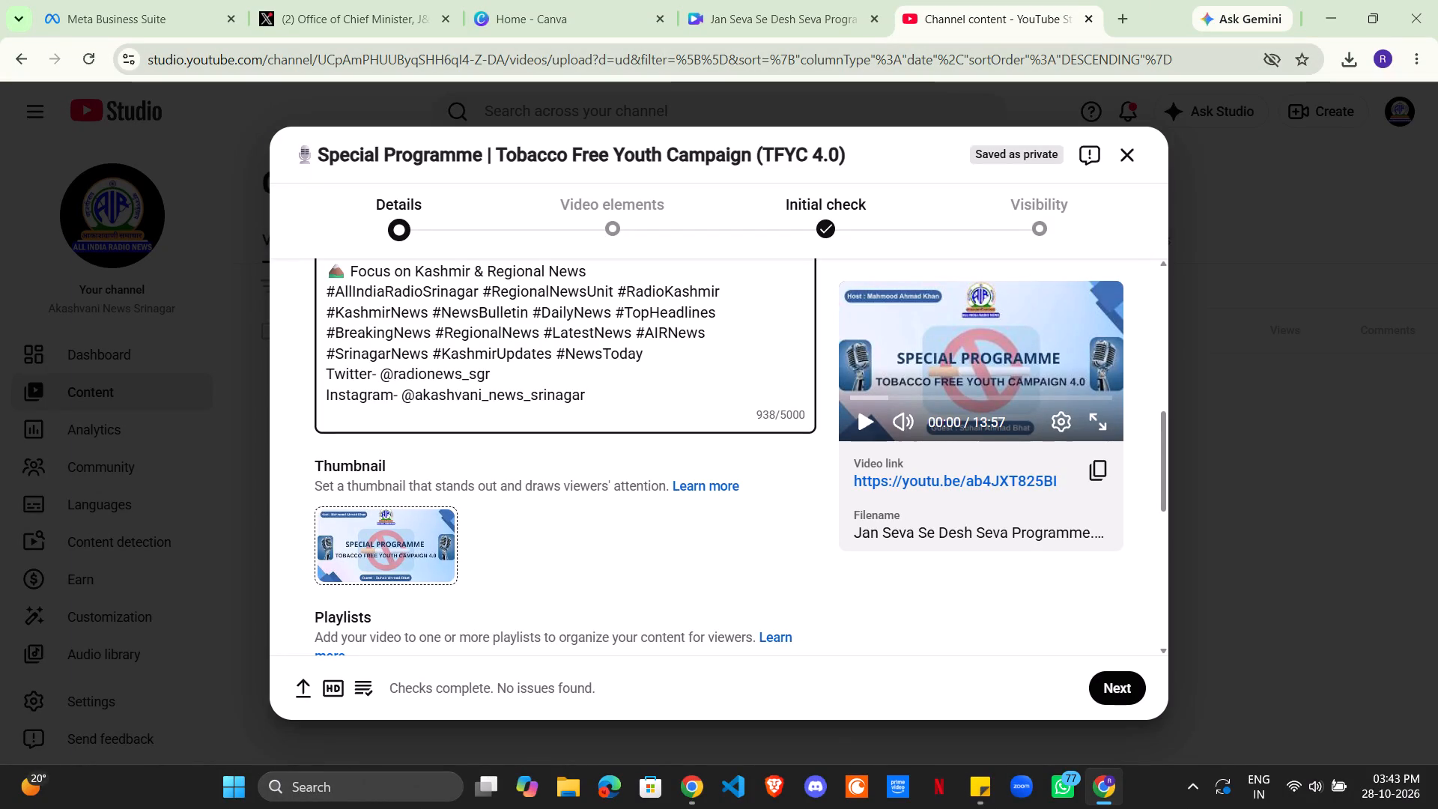
Advance the Tobacco Free Youth Campaign upload from its details past the initial check to the visibility stage.
{"action": "scroll", "coordinate": [645, 476], "scroll_direction": "up", "scroll_amount": 8}
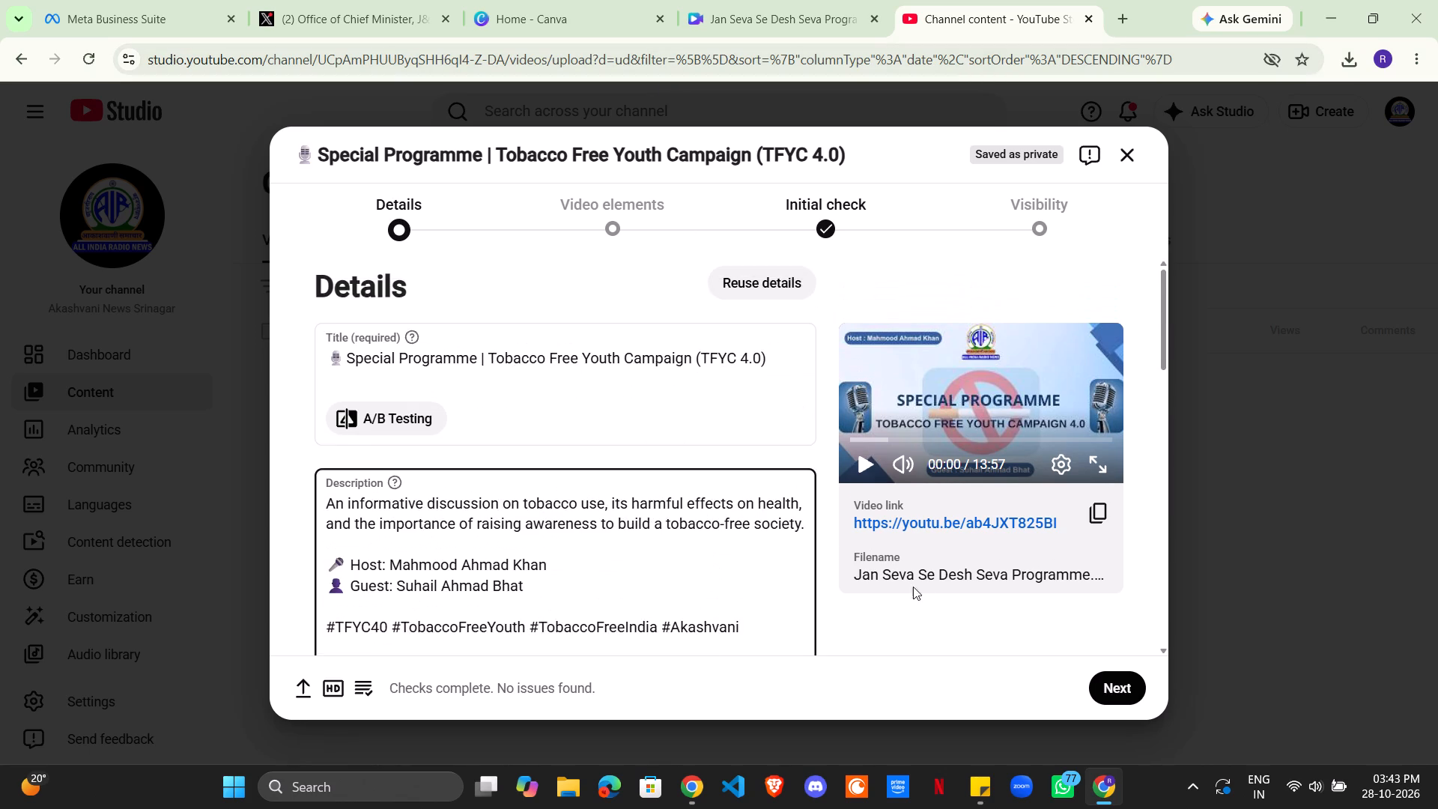
{"action": "left_click", "coordinate": [1108, 682]}
{"action": "left_click", "coordinate": [1114, 689]}
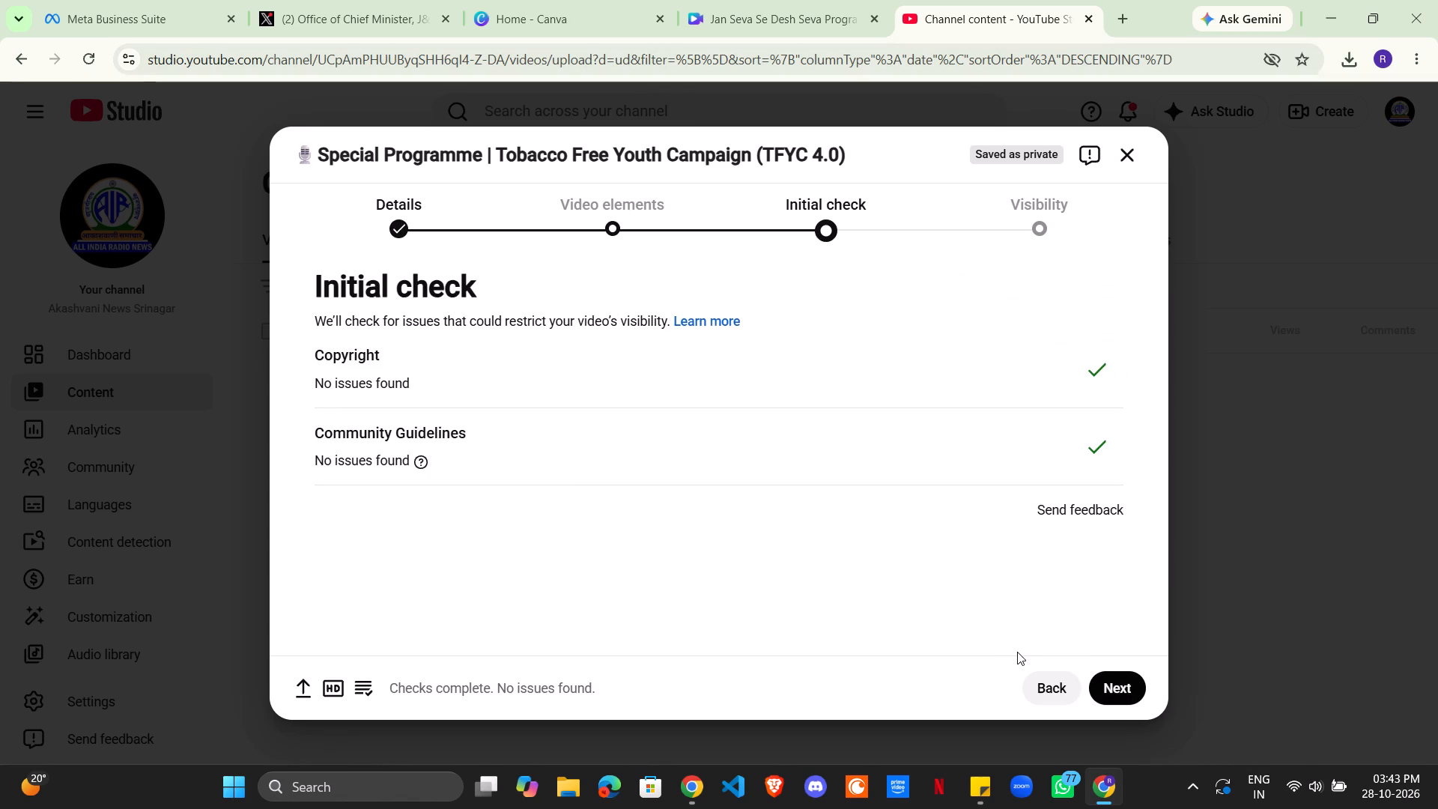
{"action": "left_click", "coordinate": [1120, 688]}
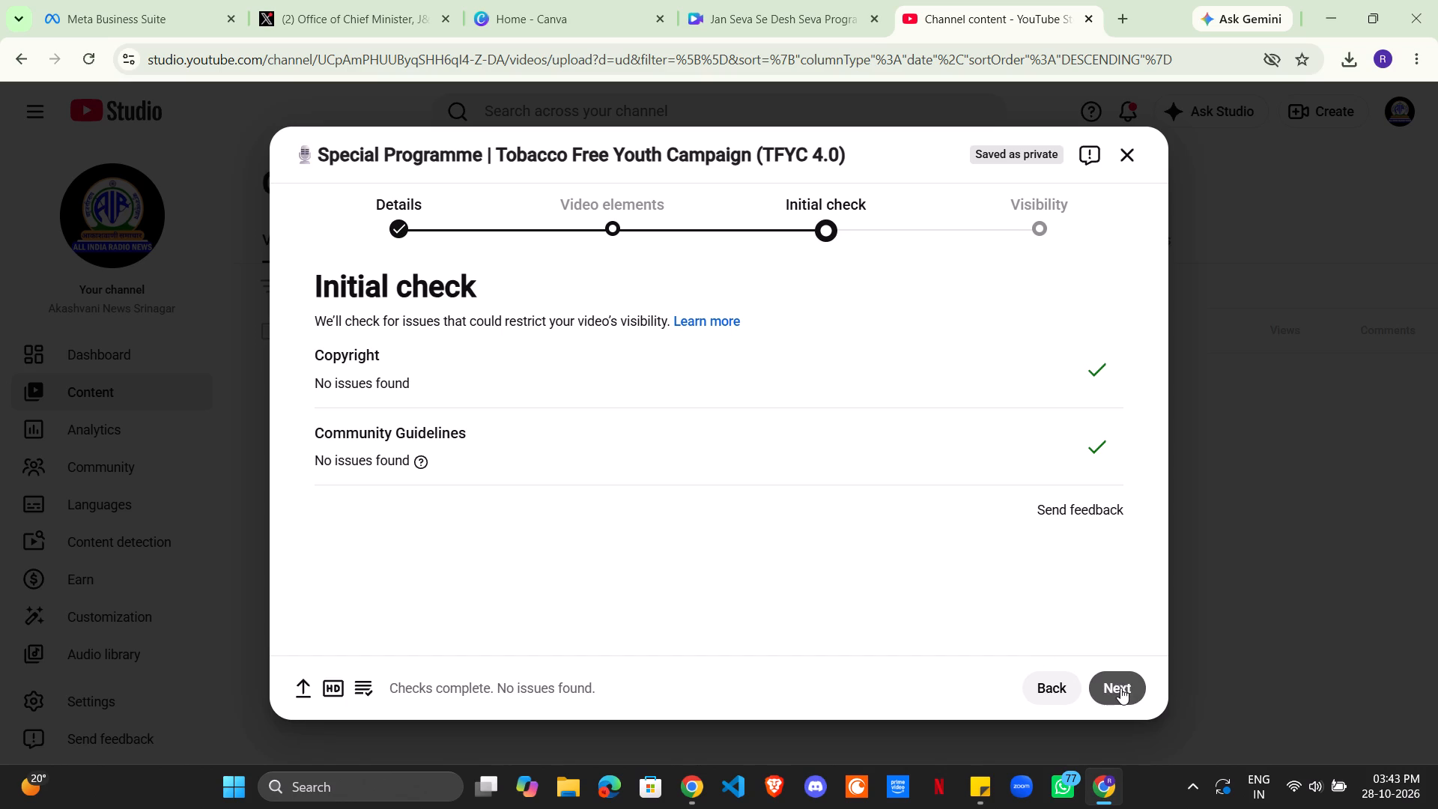
Set the video's public release schedule to Oct 28, 2026 at 9:00 PM.
{"action": "scroll", "coordinate": [470, 516], "scroll_direction": "down", "scroll_amount": 2}
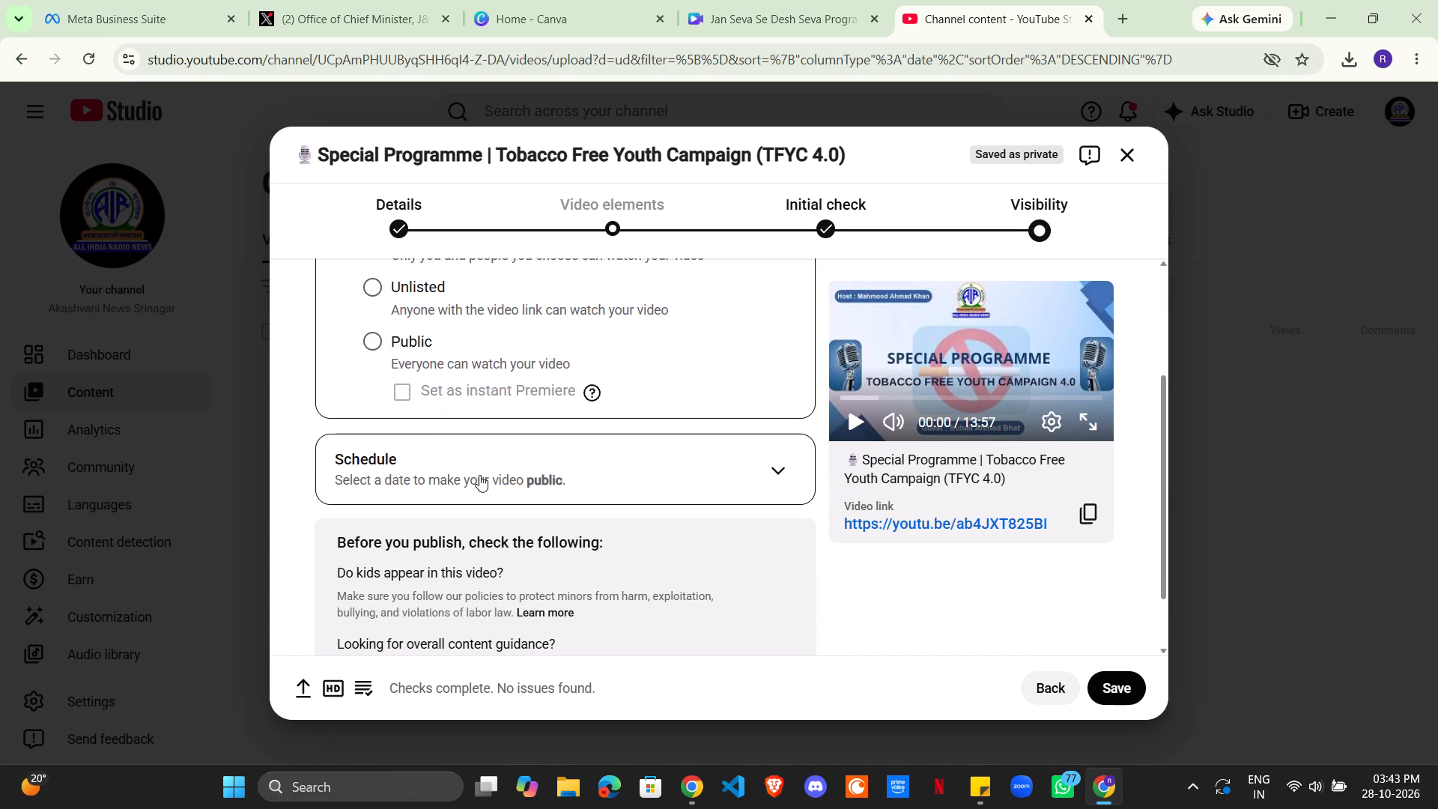
{"action": "left_click", "coordinate": [485, 470]}
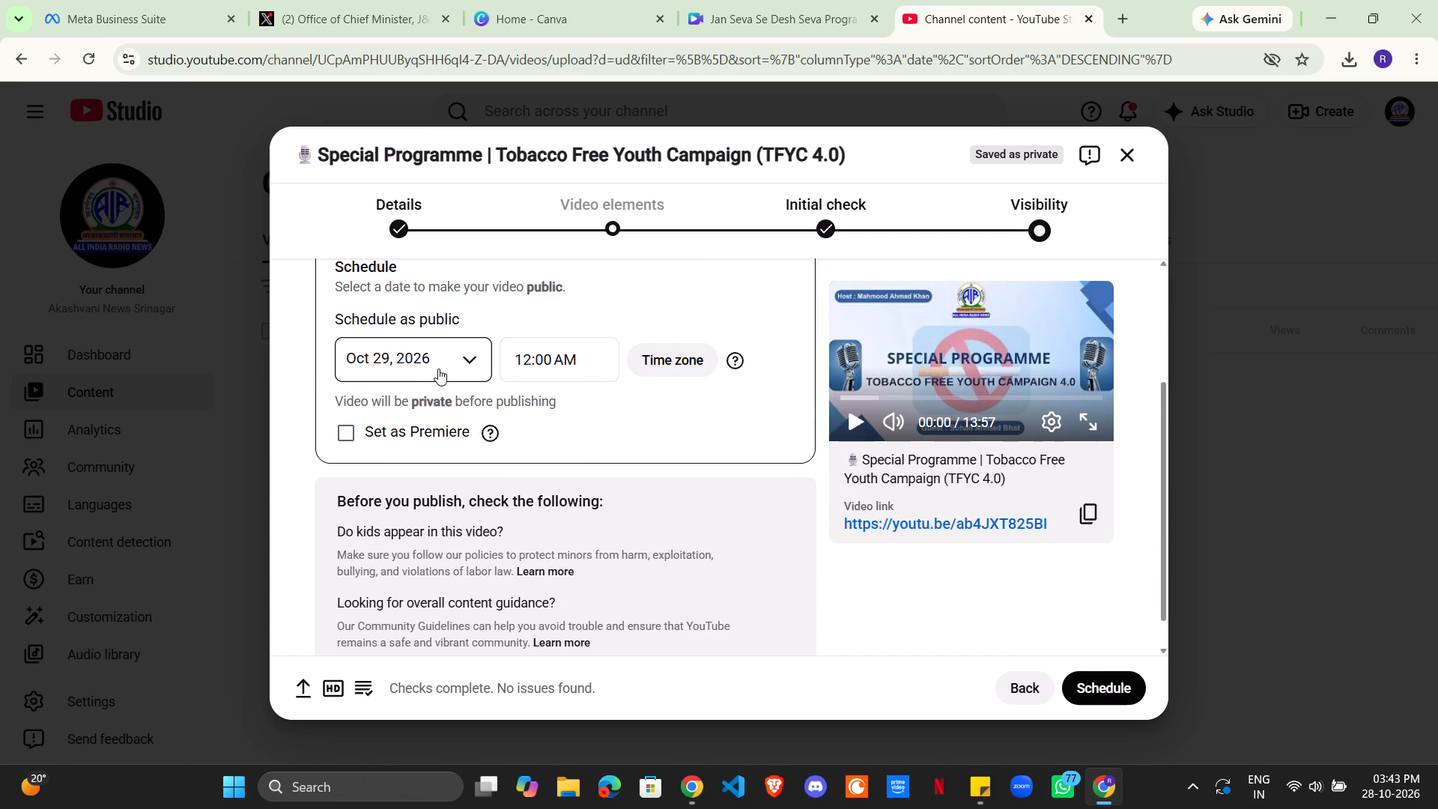
{"action": "left_click", "coordinate": [447, 366]}
{"action": "left_click", "coordinate": [464, 558]}
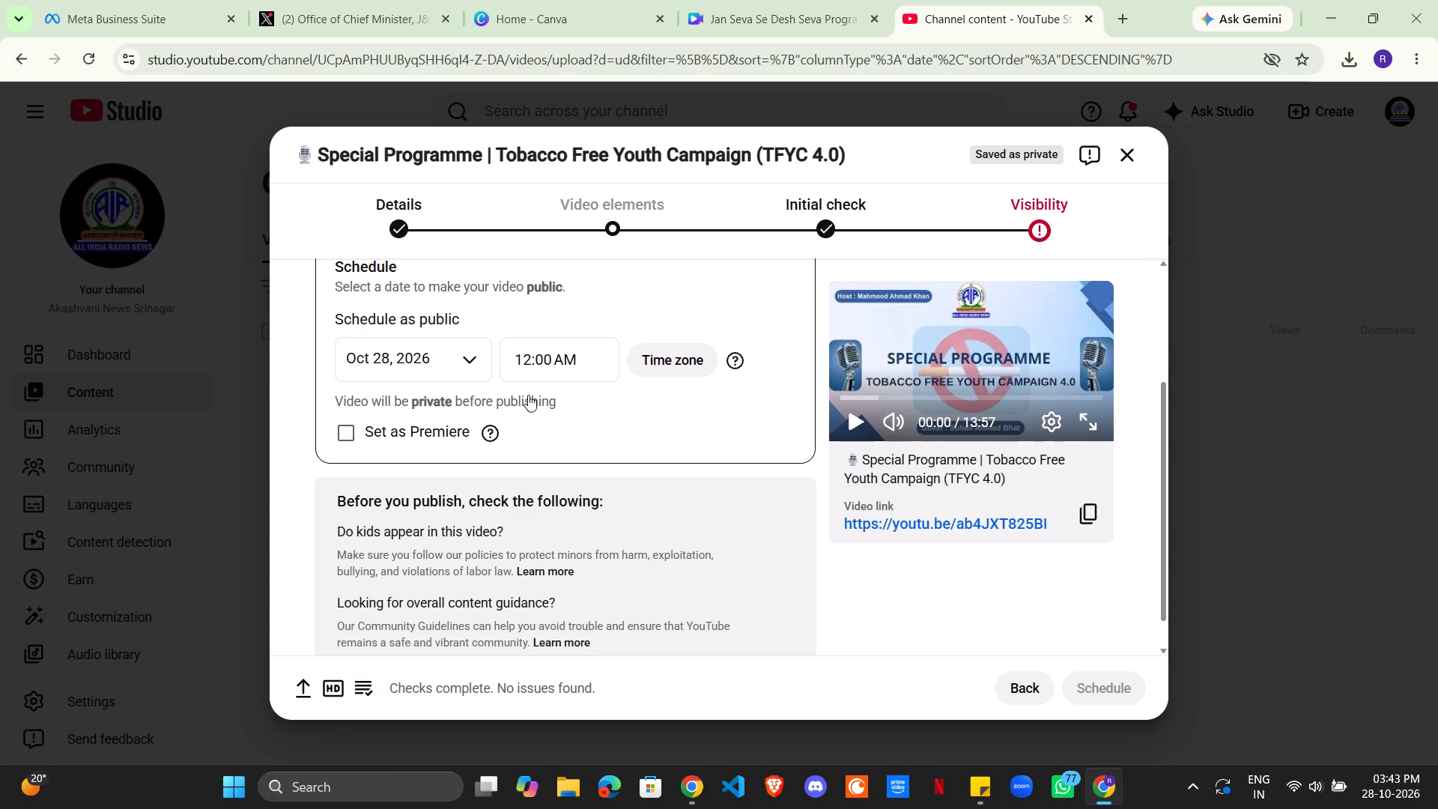
{"action": "left_click", "coordinate": [548, 365]}
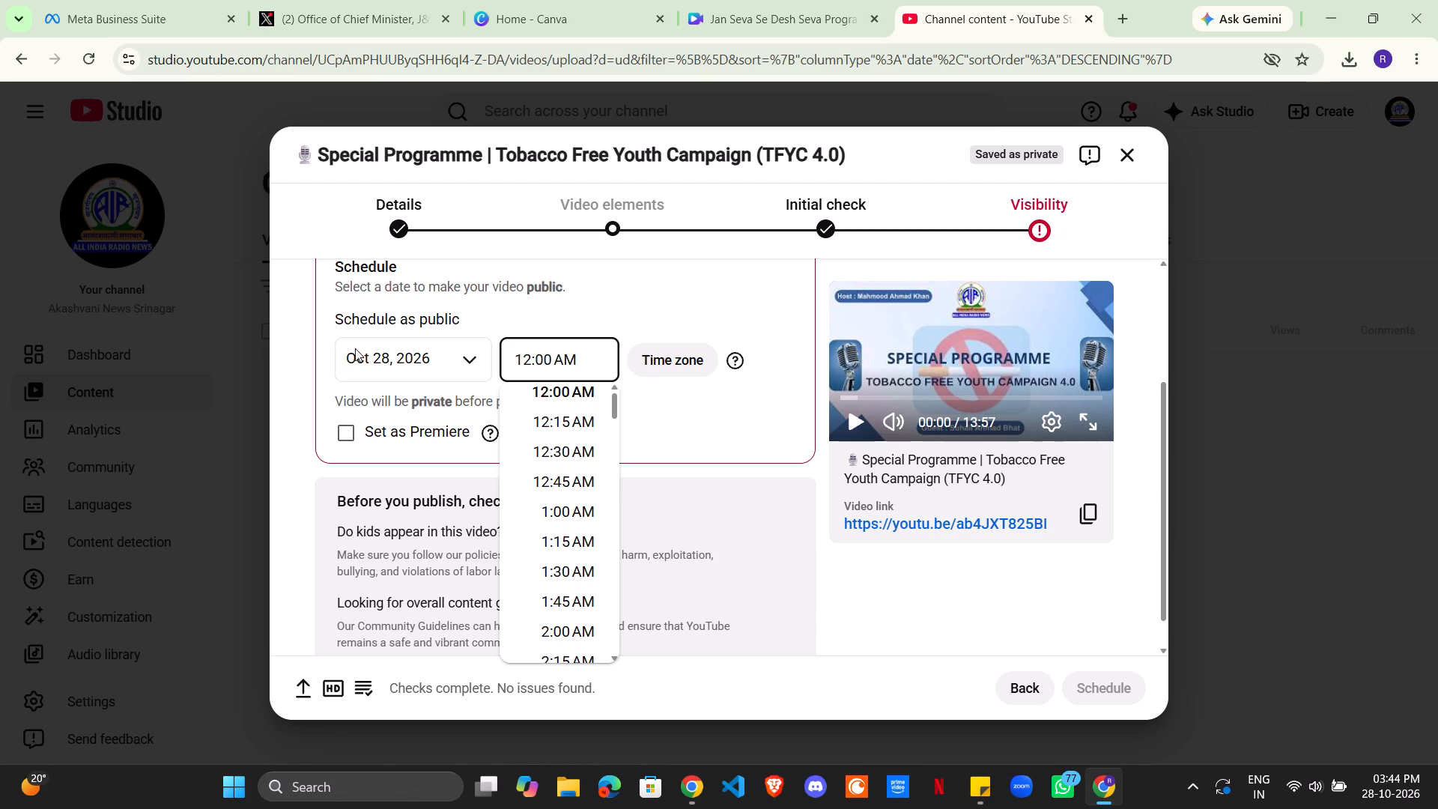
{"action": "scroll", "coordinate": [561, 495], "scroll_direction": "down", "scroll_amount": 3}
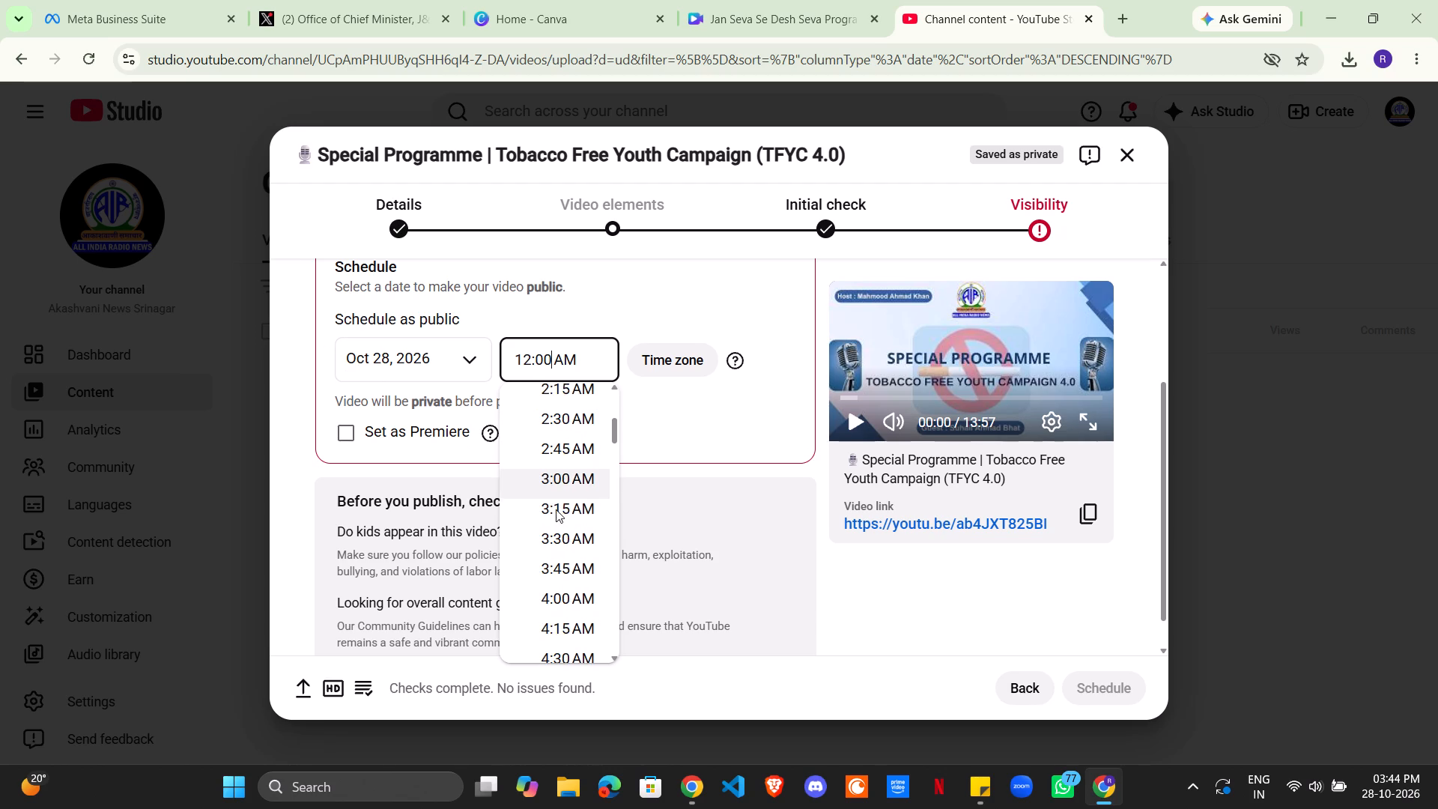
{"action": "scroll", "coordinate": [560, 518], "scroll_direction": "down", "scroll_amount": 3}
{"action": "scroll", "coordinate": [540, 545], "scroll_direction": "down", "scroll_amount": 18}
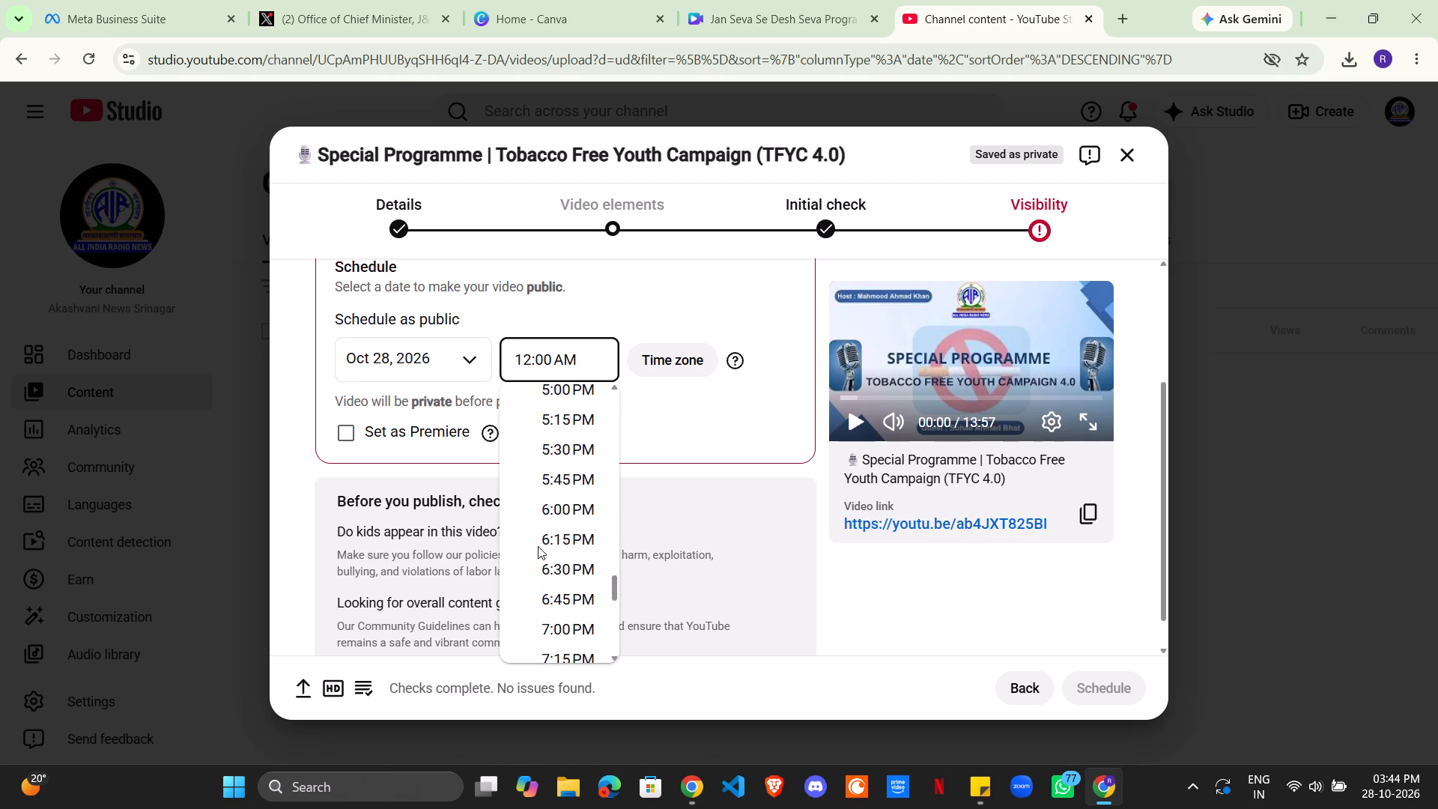
{"action": "scroll", "coordinate": [550, 554], "scroll_direction": "down", "scroll_amount": 8}
{"action": "scroll", "coordinate": [558, 545], "scroll_direction": "up", "scroll_amount": 2}
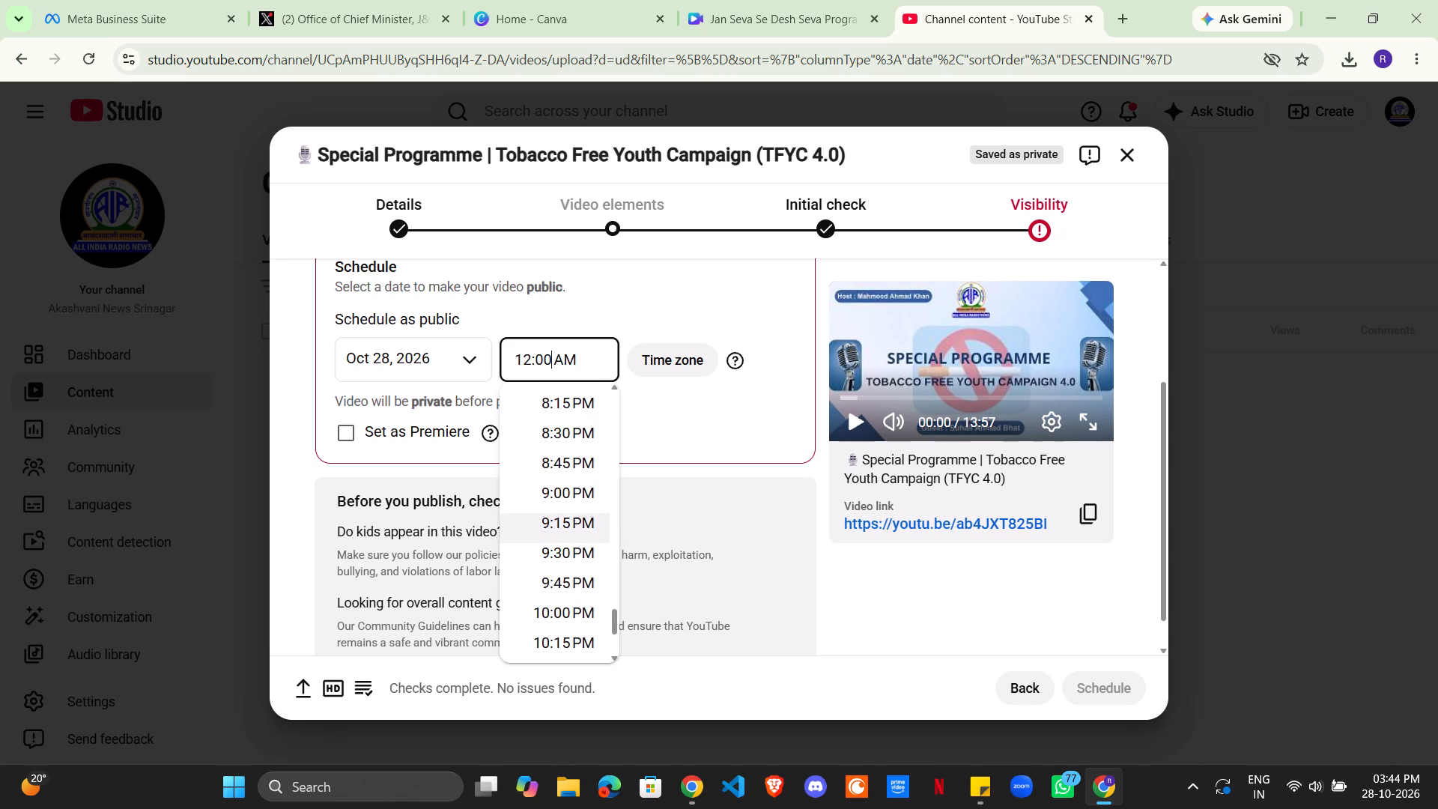
{"action": "left_click", "coordinate": [578, 500]}
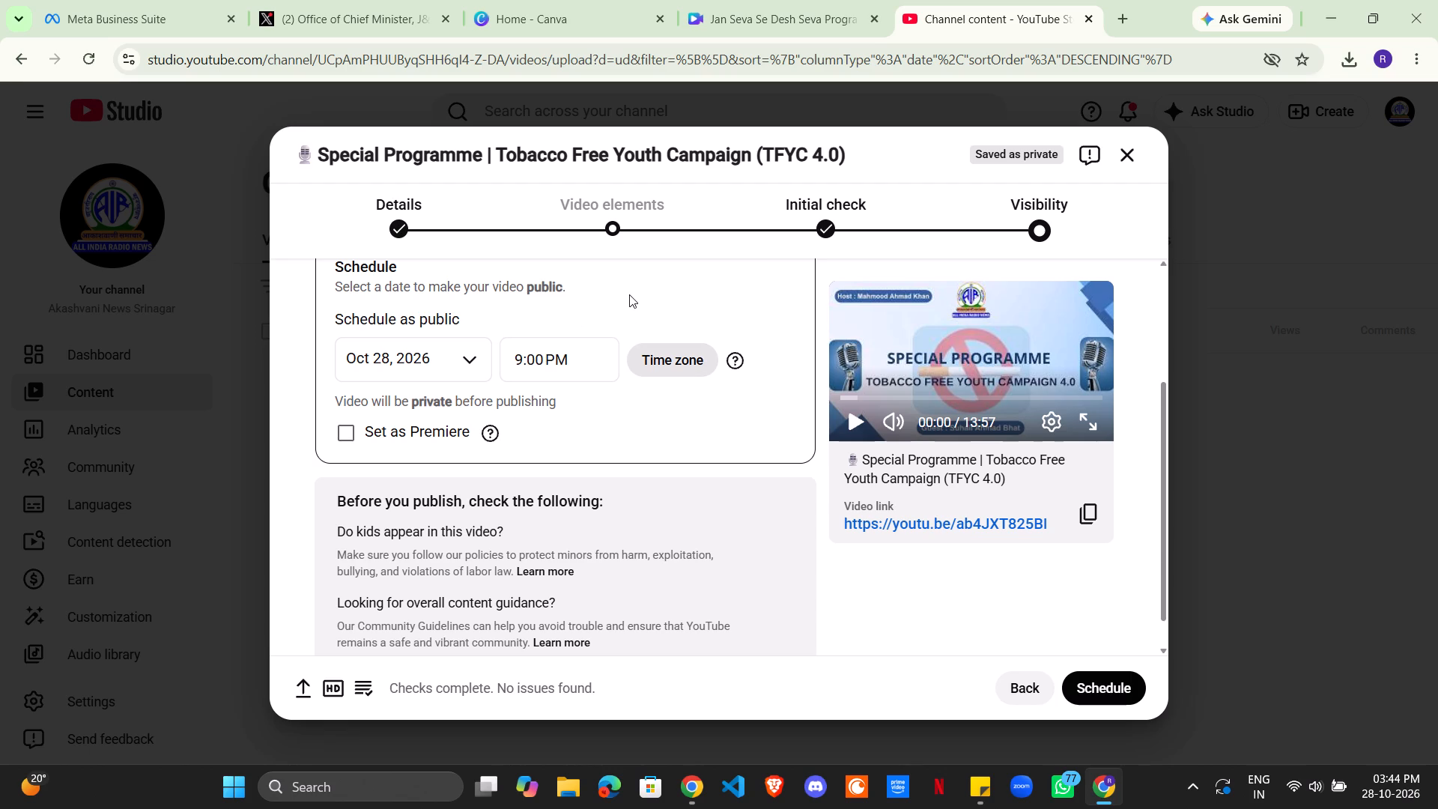
{"action": "scroll", "coordinate": [646, 357], "scroll_direction": "up", "scroll_amount": 1}
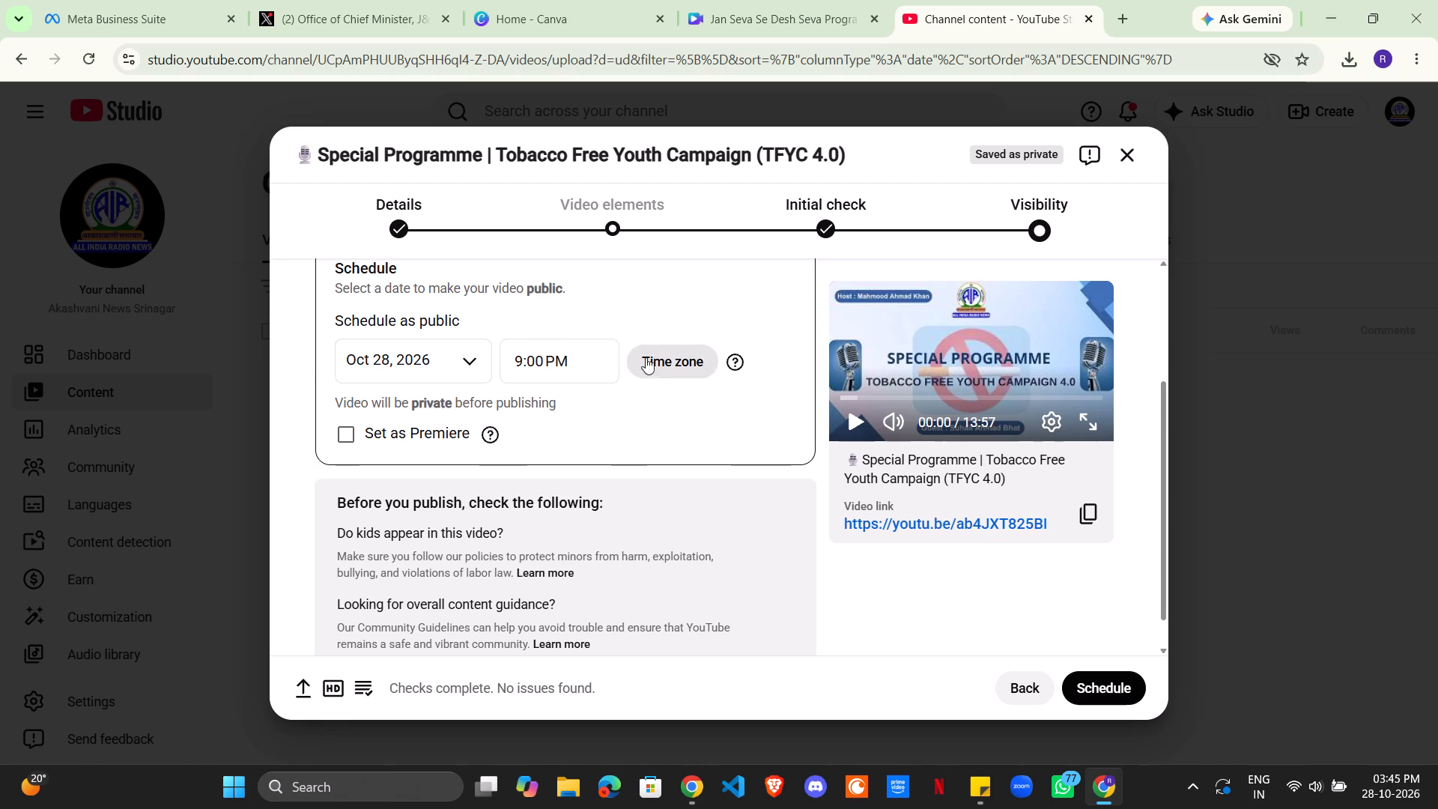
{"action": "scroll", "coordinate": [646, 357], "scroll_direction": "up", "scroll_amount": 3}
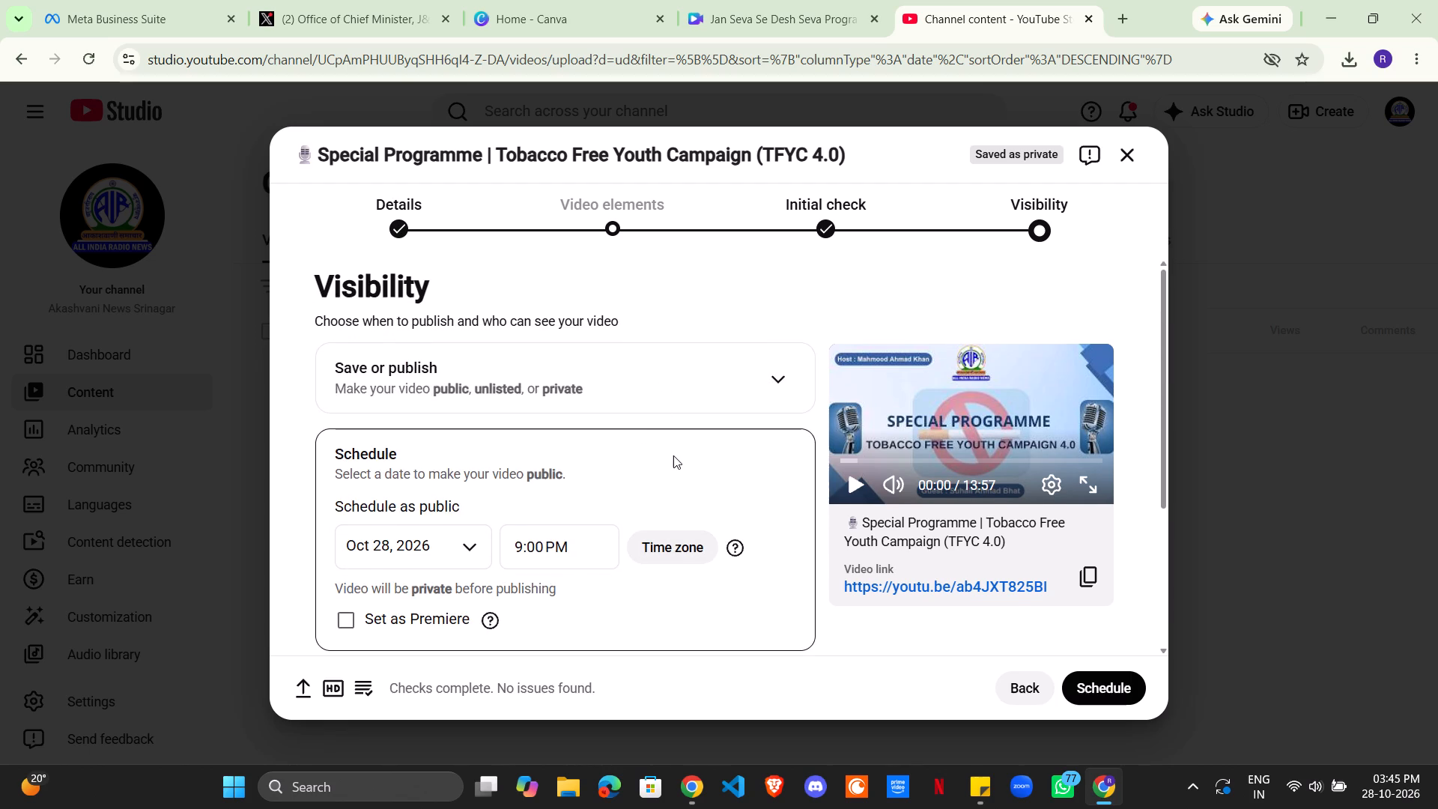
{"action": "scroll", "coordinate": [672, 458], "scroll_direction": "down", "scroll_amount": 2}
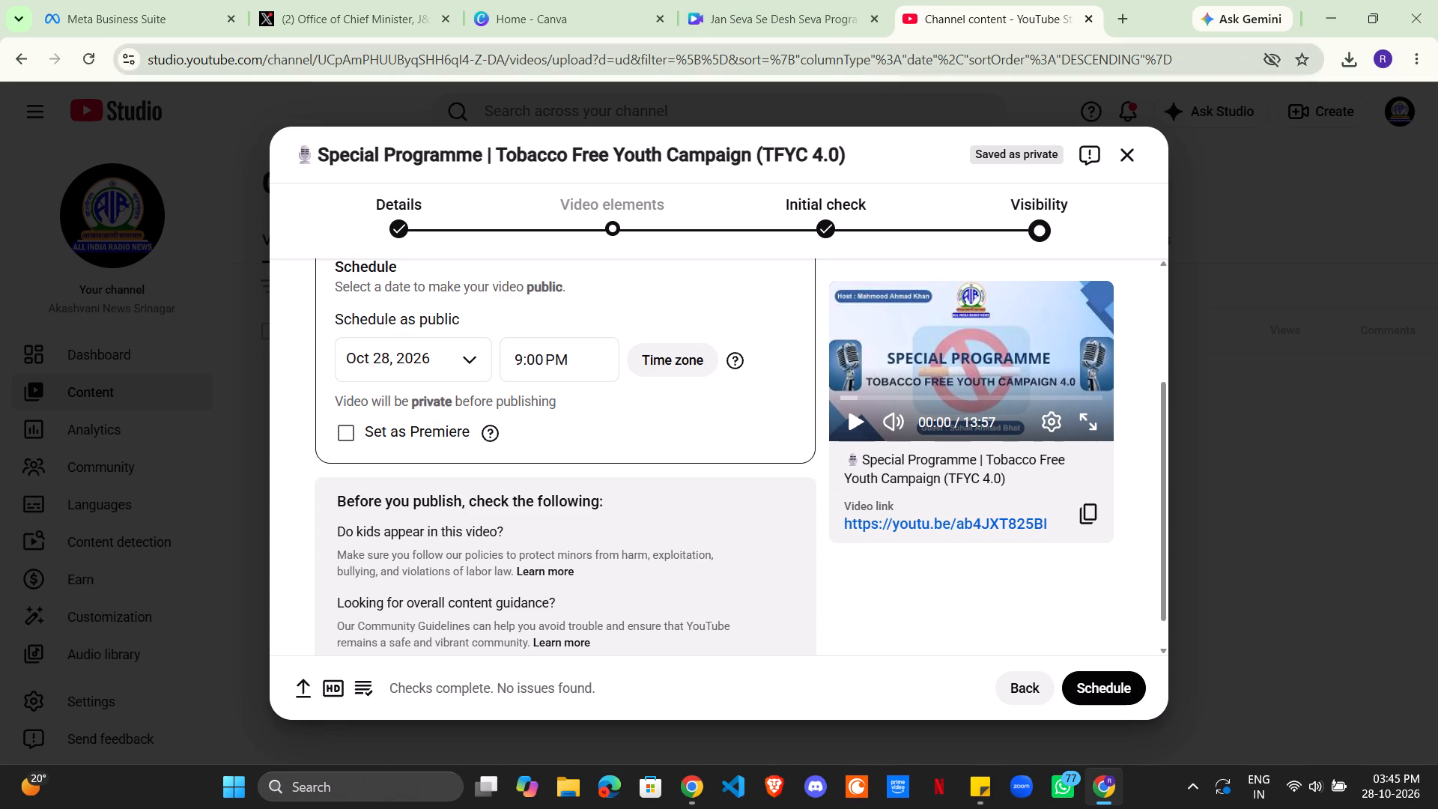
Switch to the Canva design, play the transition from the intro page into the Special Programme page, and return to the YouTube upload.
{"action": "left_click", "coordinate": [782, 0]}
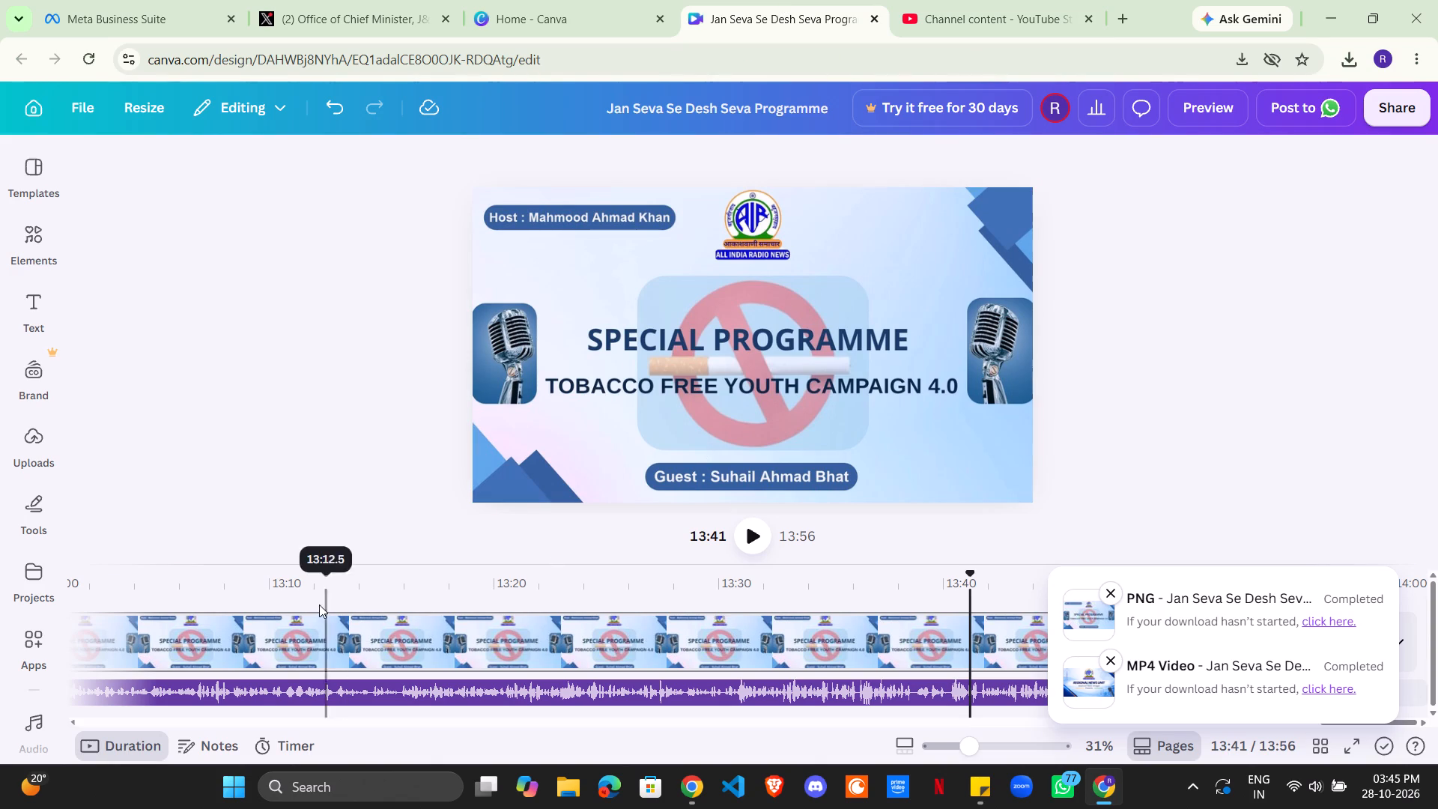
{"action": "left_click", "coordinate": [1281, 415]}
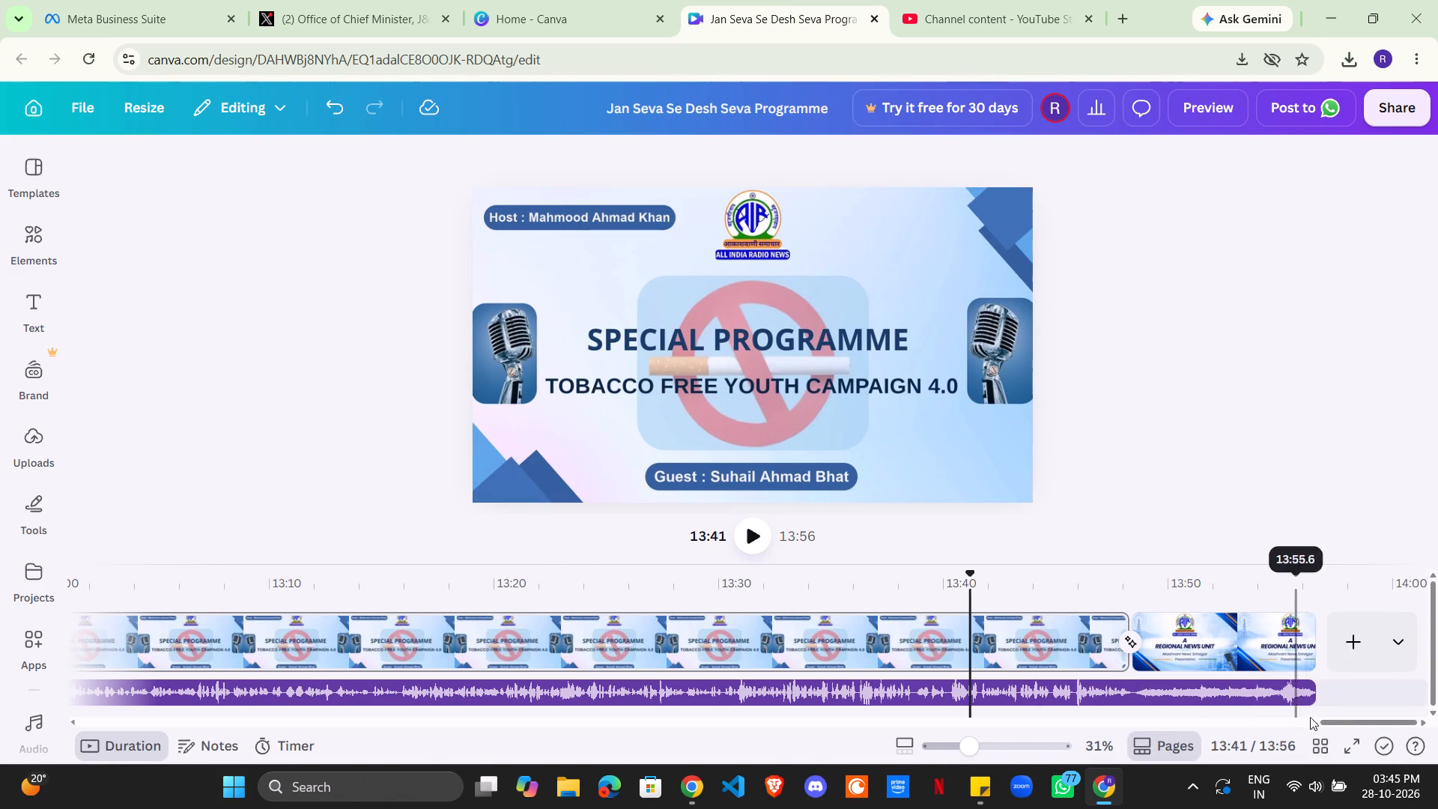
{"action": "left_click_drag", "start_coordinate": [1343, 721], "coordinate": [67, 751]}
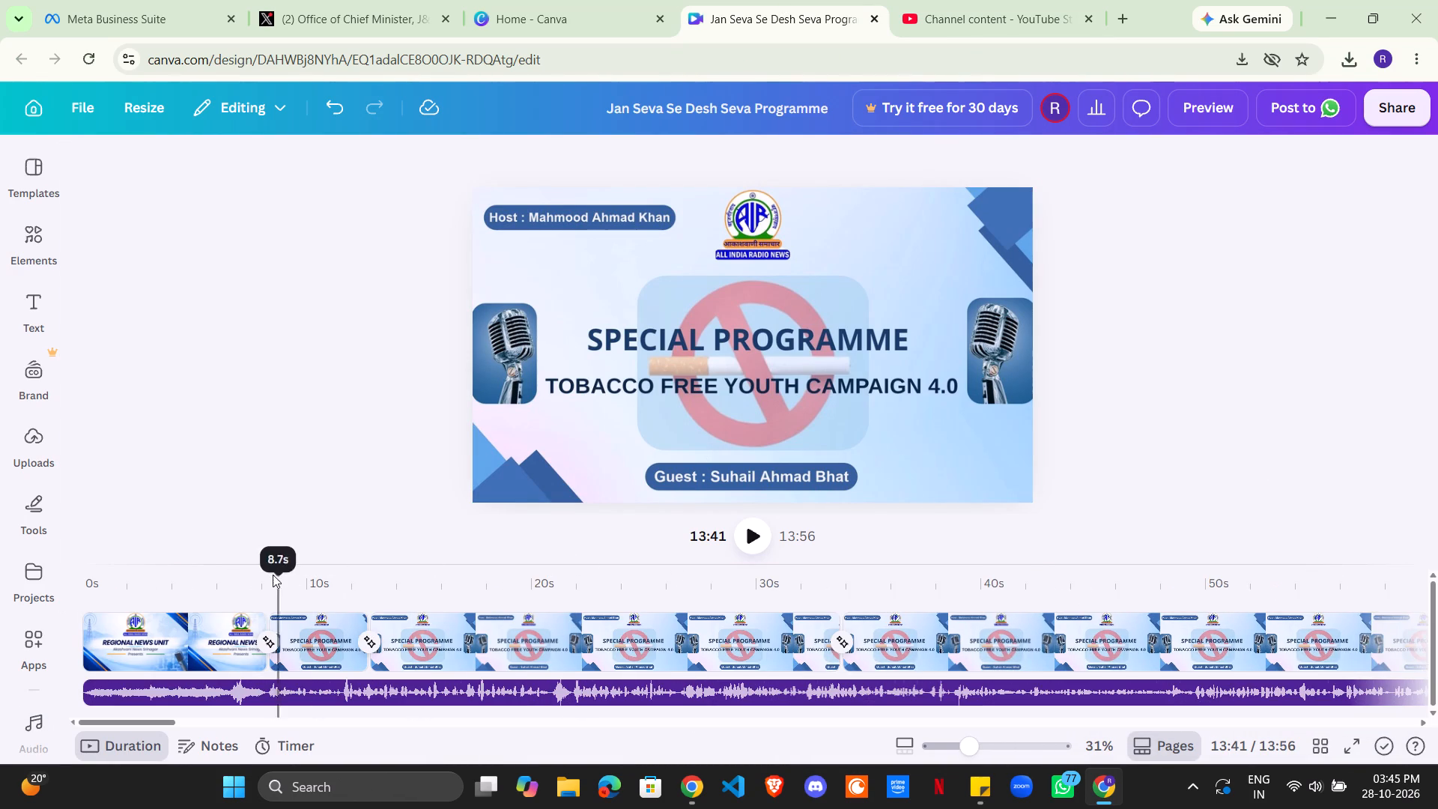
{"action": "left_click", "coordinate": [246, 571]}
{"action": "key", "text": "space"}
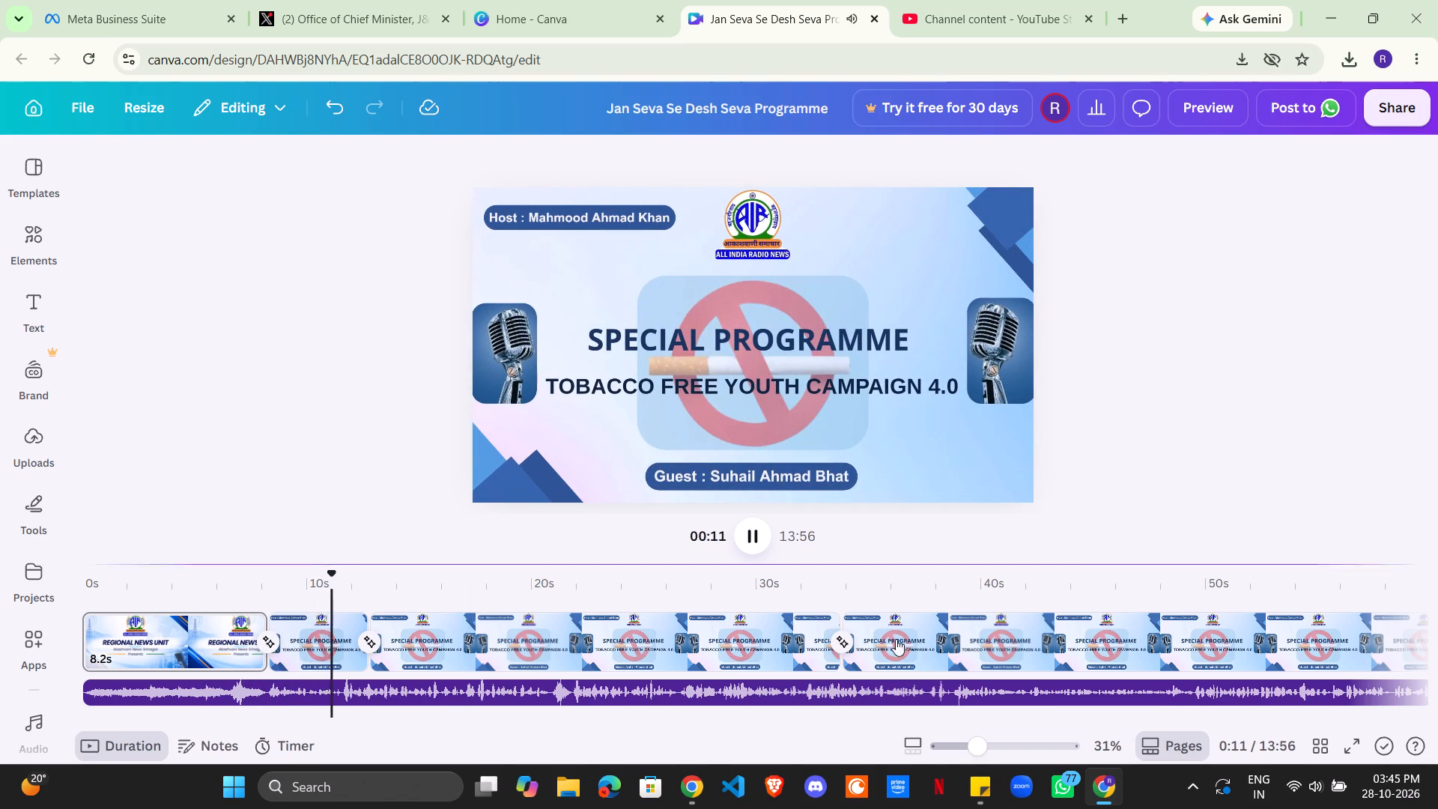
{"action": "left_click", "coordinate": [762, 541]}
{"action": "left_click", "coordinate": [1007, 0]}
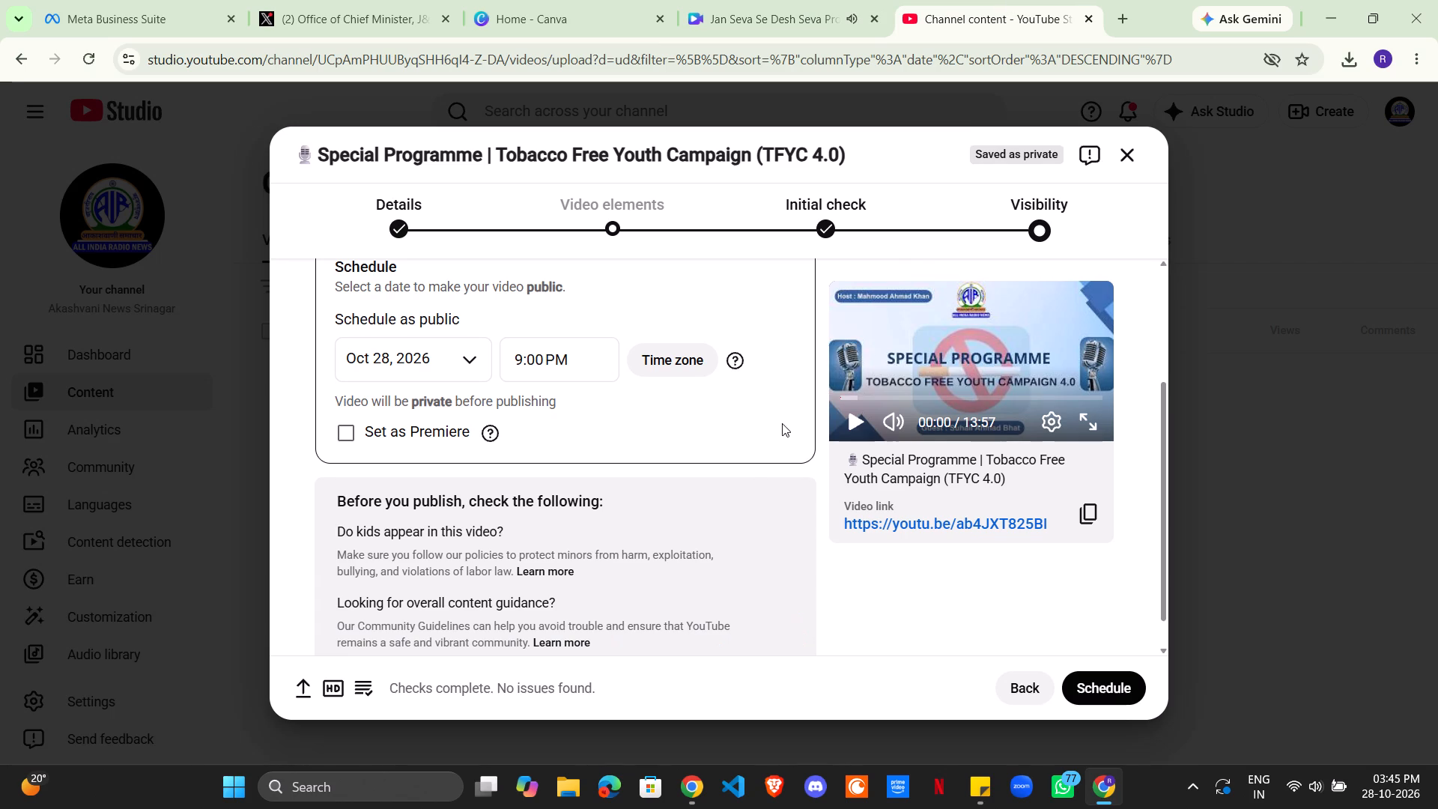
Review the upload's title, description, thumbnail and audience setting in the details, and return to the visibility stage.
{"action": "scroll", "coordinate": [741, 471], "scroll_direction": "up", "scroll_amount": 2}
{"action": "scroll", "coordinate": [613, 485], "scroll_direction": "up", "scroll_amount": 3}
{"action": "left_click", "coordinate": [415, 231]}
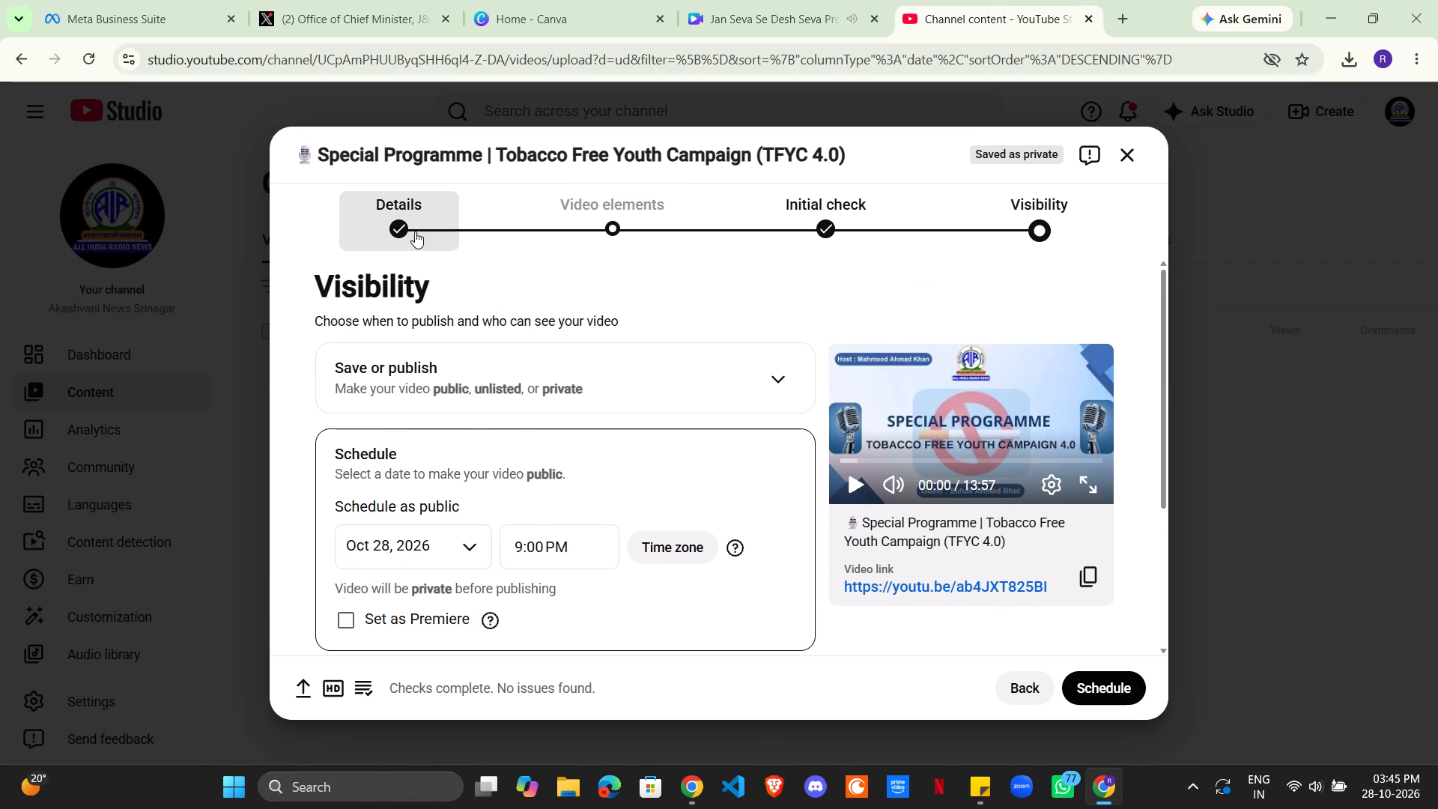
{"action": "left_click_drag", "start_coordinate": [788, 363], "coordinate": [688, 372]}
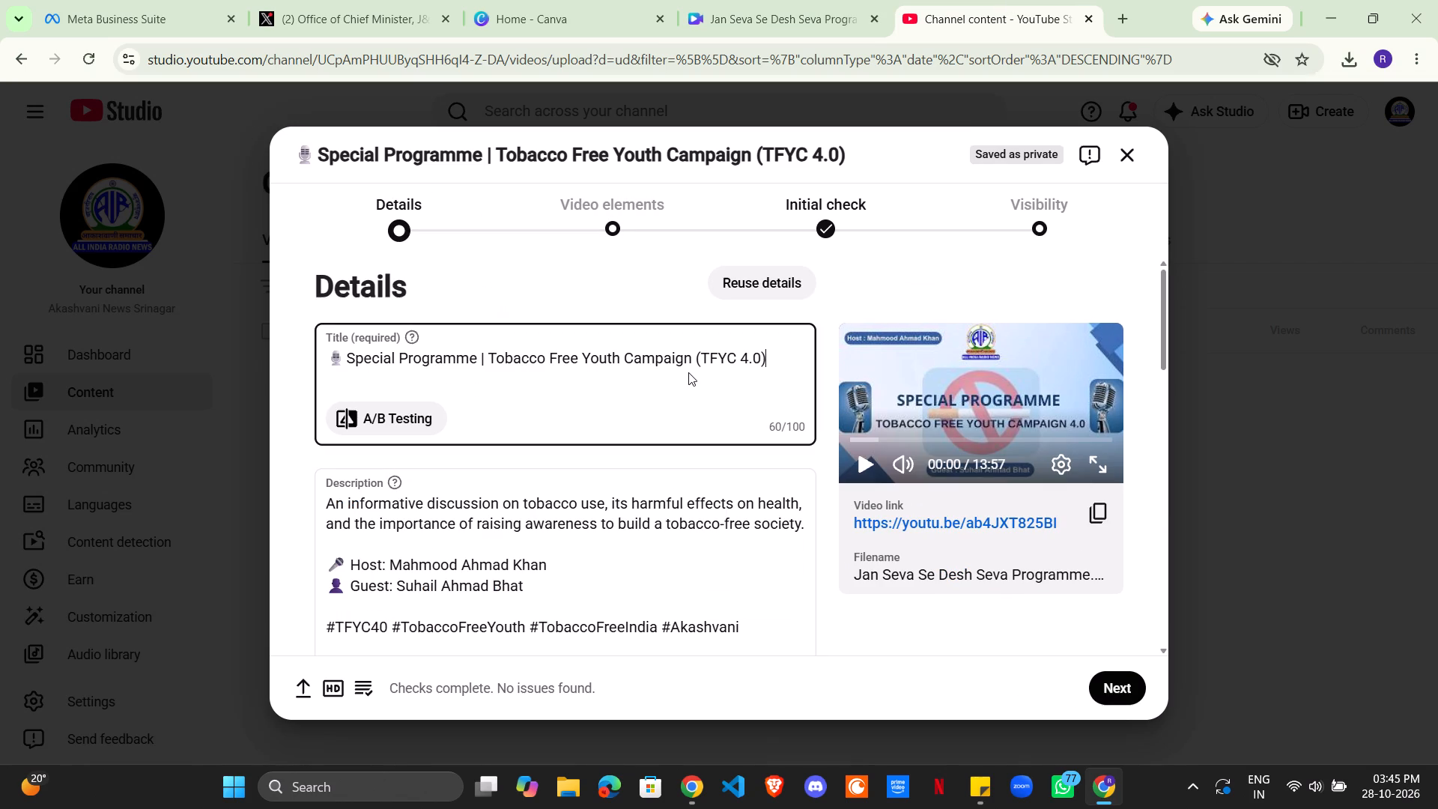
{"action": "left_click_drag", "start_coordinate": [688, 372], "coordinate": [710, 365]}
{"action": "left_click", "coordinate": [696, 393]}
{"action": "scroll", "coordinate": [622, 509], "scroll_direction": "down", "scroll_amount": 5}
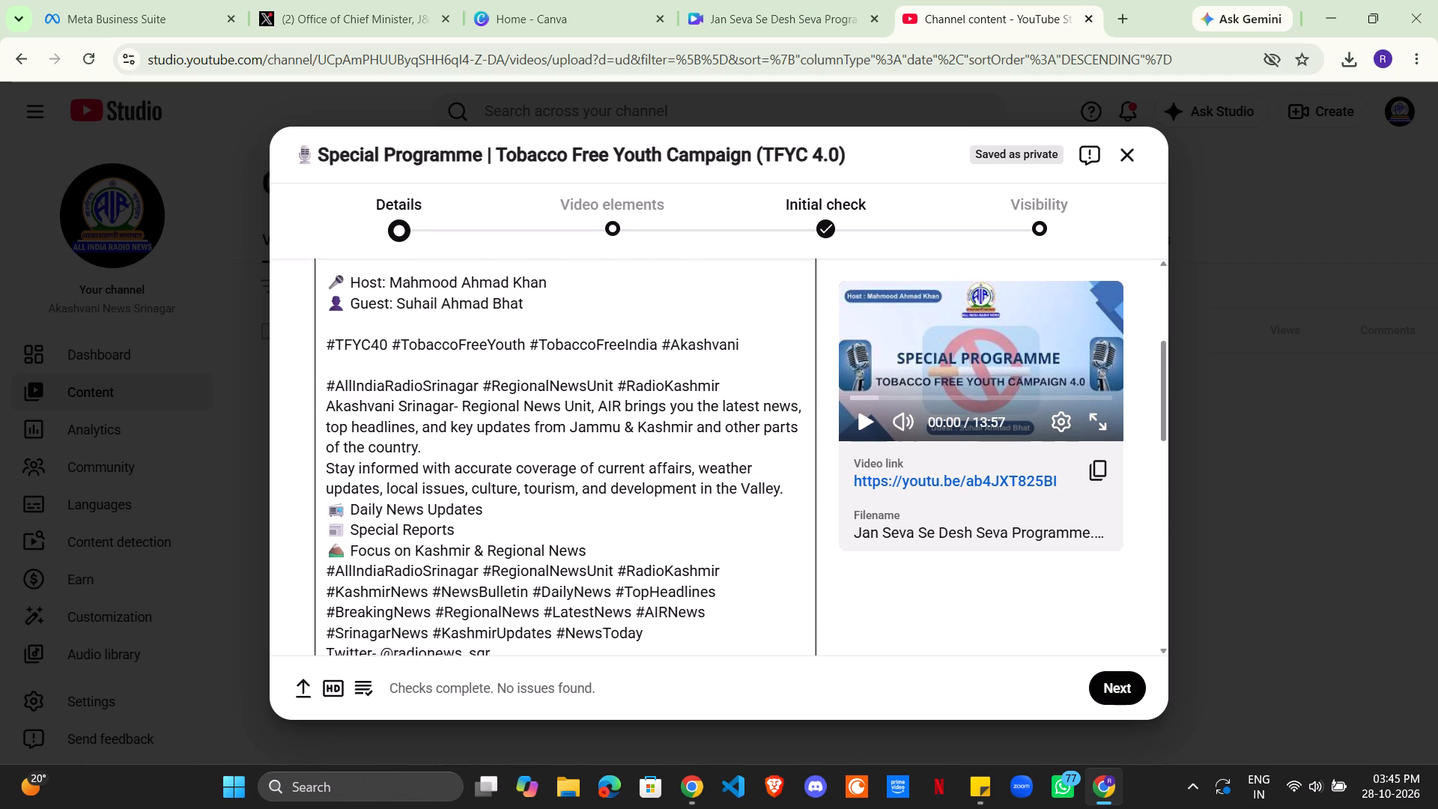
{"action": "scroll", "coordinate": [627, 513], "scroll_direction": "down", "scroll_amount": 2}
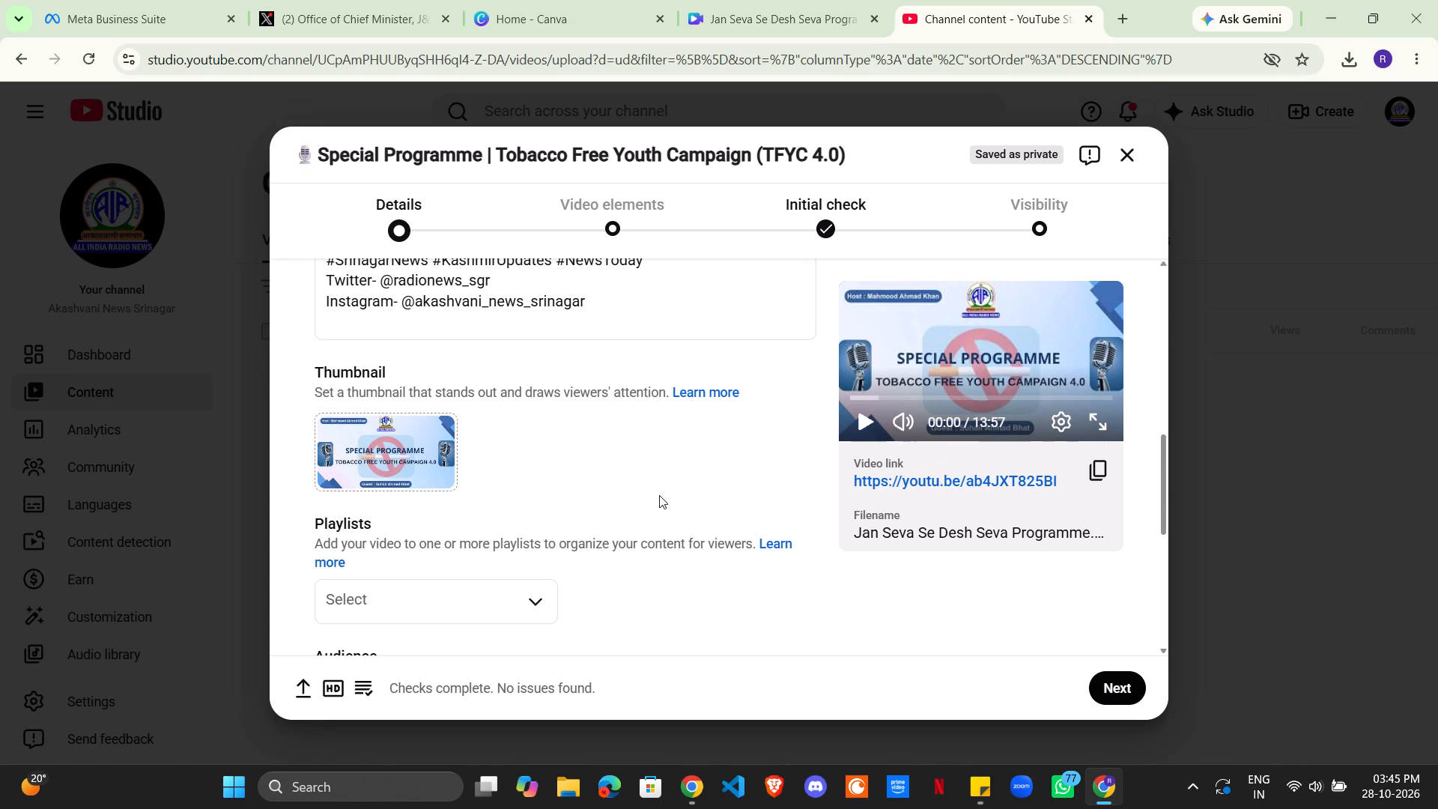
{"action": "scroll", "coordinate": [701, 488], "scroll_direction": "down", "scroll_amount": 5}
{"action": "scroll", "coordinate": [754, 539], "scroll_direction": "up", "scroll_amount": 3}
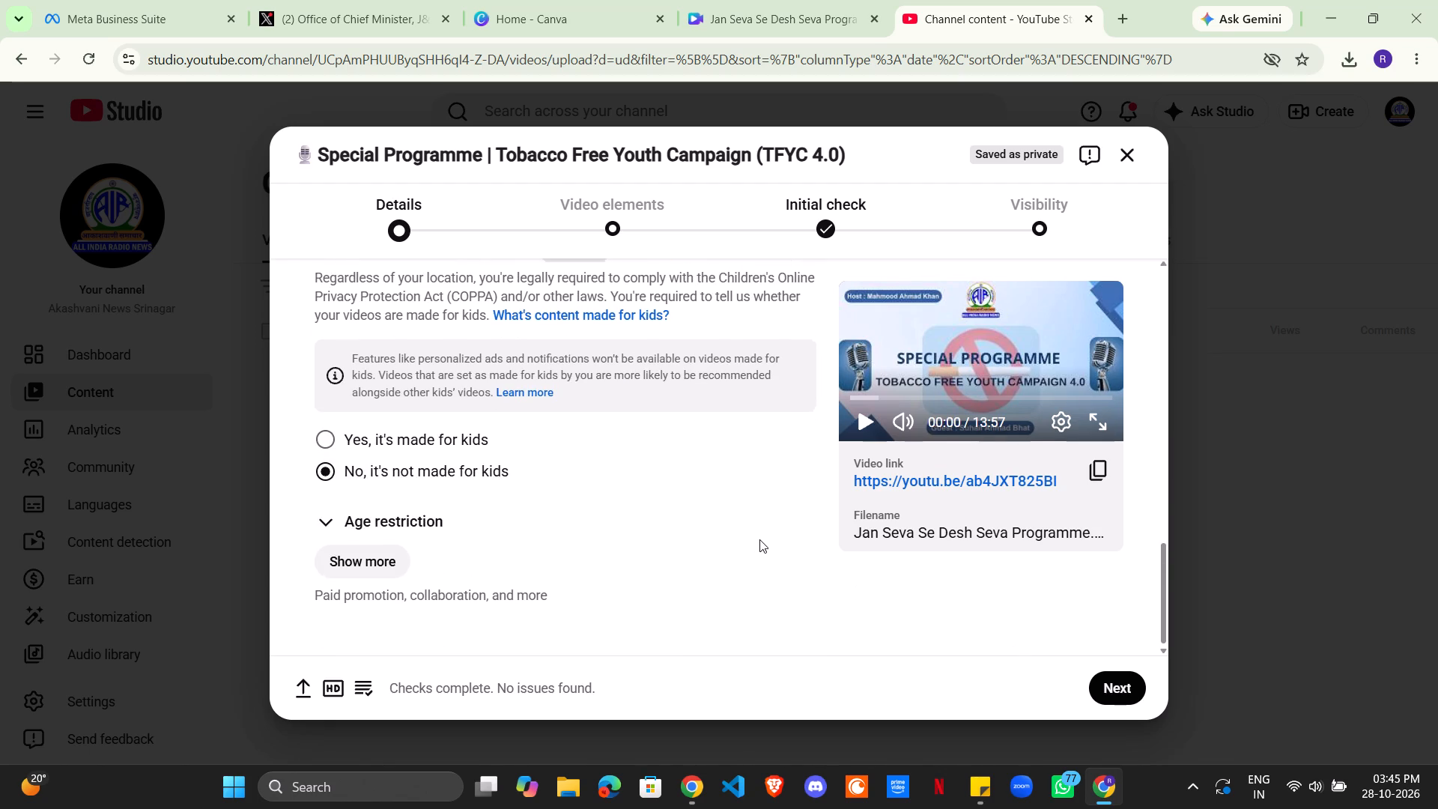
{"action": "scroll", "coordinate": [759, 539], "scroll_direction": "up", "scroll_amount": 8}
{"action": "scroll", "coordinate": [652, 408], "scroll_direction": "up", "scroll_amount": 3}
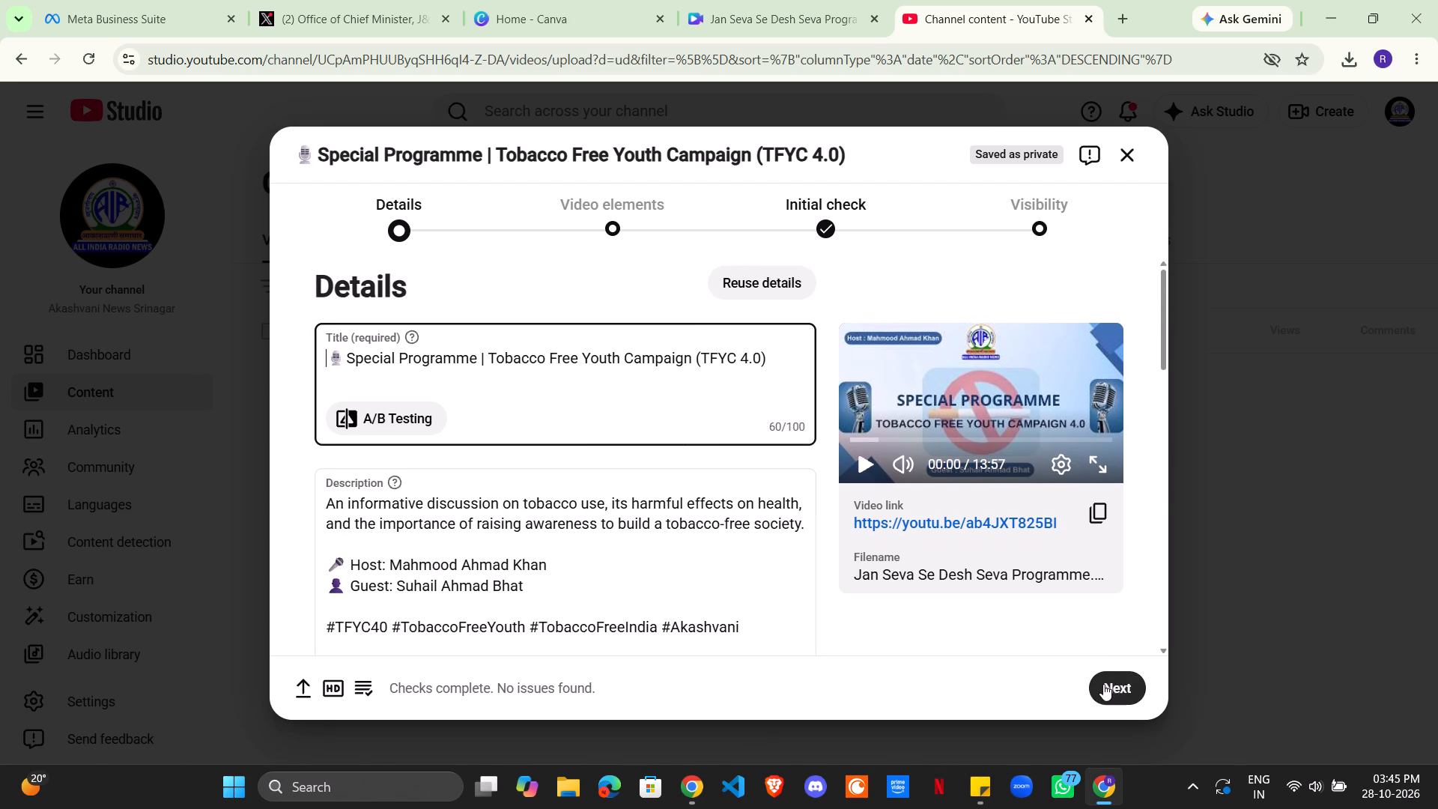
{"action": "left_click", "coordinate": [1103, 684]}
{"action": "left_click", "coordinate": [1107, 683]}
{"action": "left_click", "coordinate": [1107, 683]}
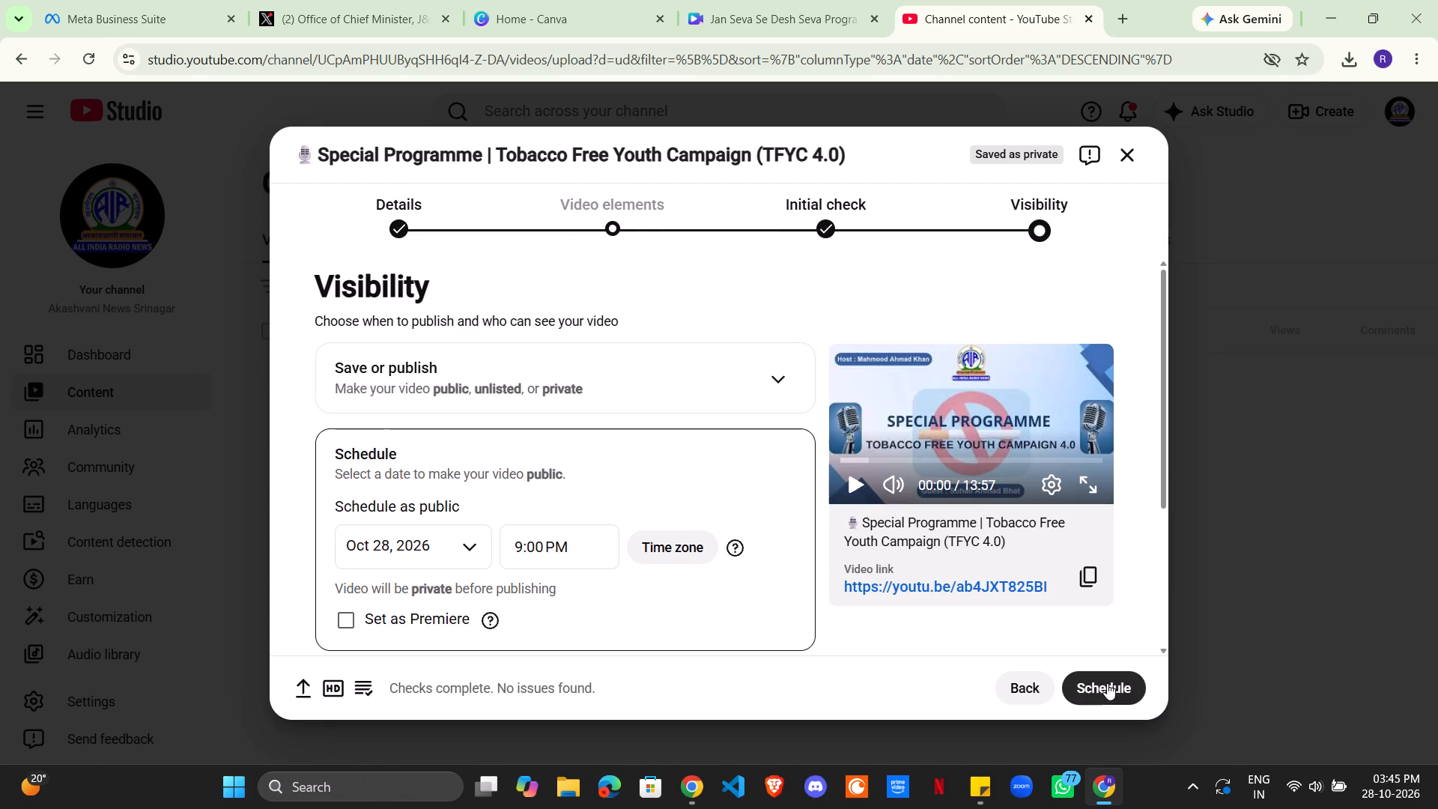
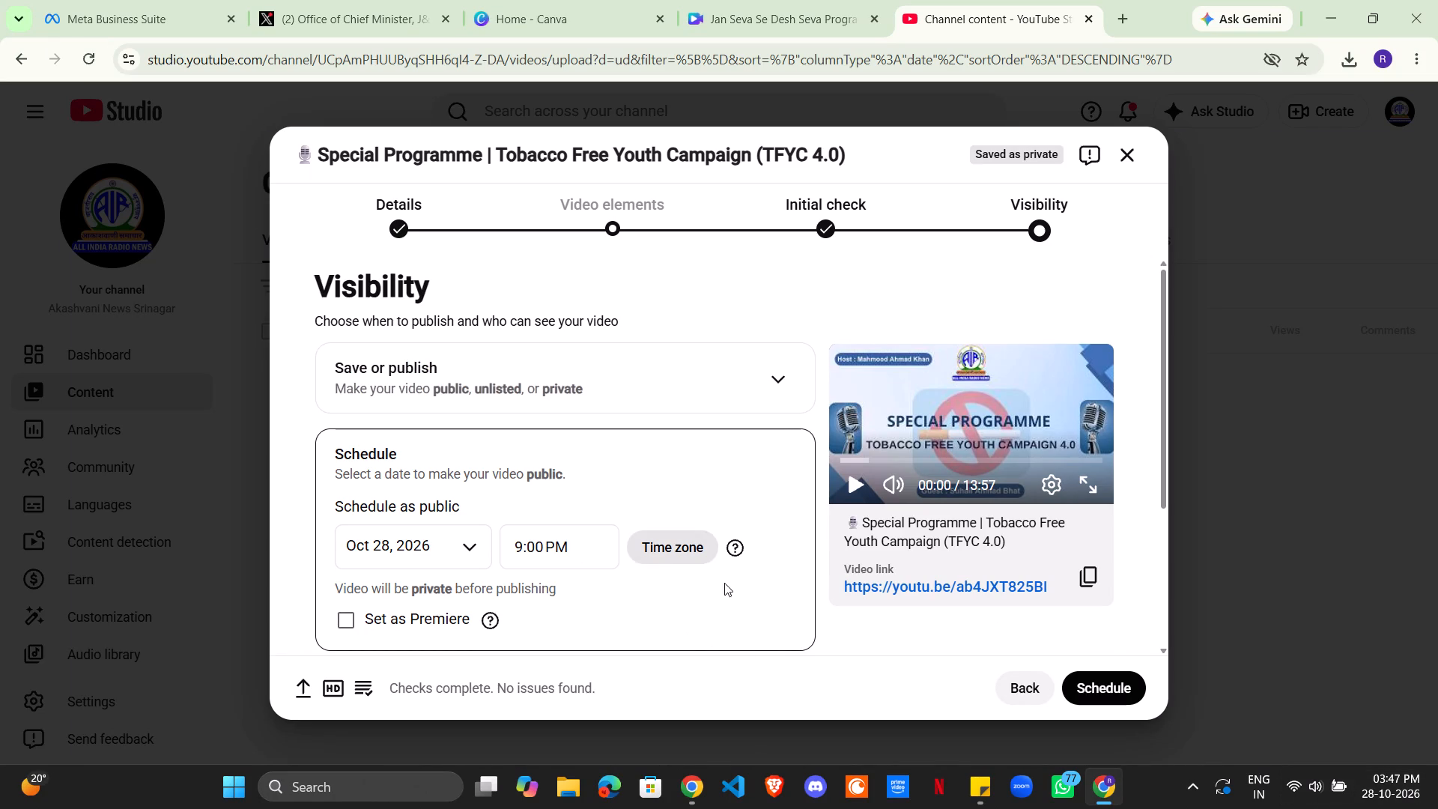
Schedule the Tobacco Free Youth Campaign video for its public release.
{"action": "scroll", "coordinate": [741, 575], "scroll_direction": "down", "scroll_amount": 2}
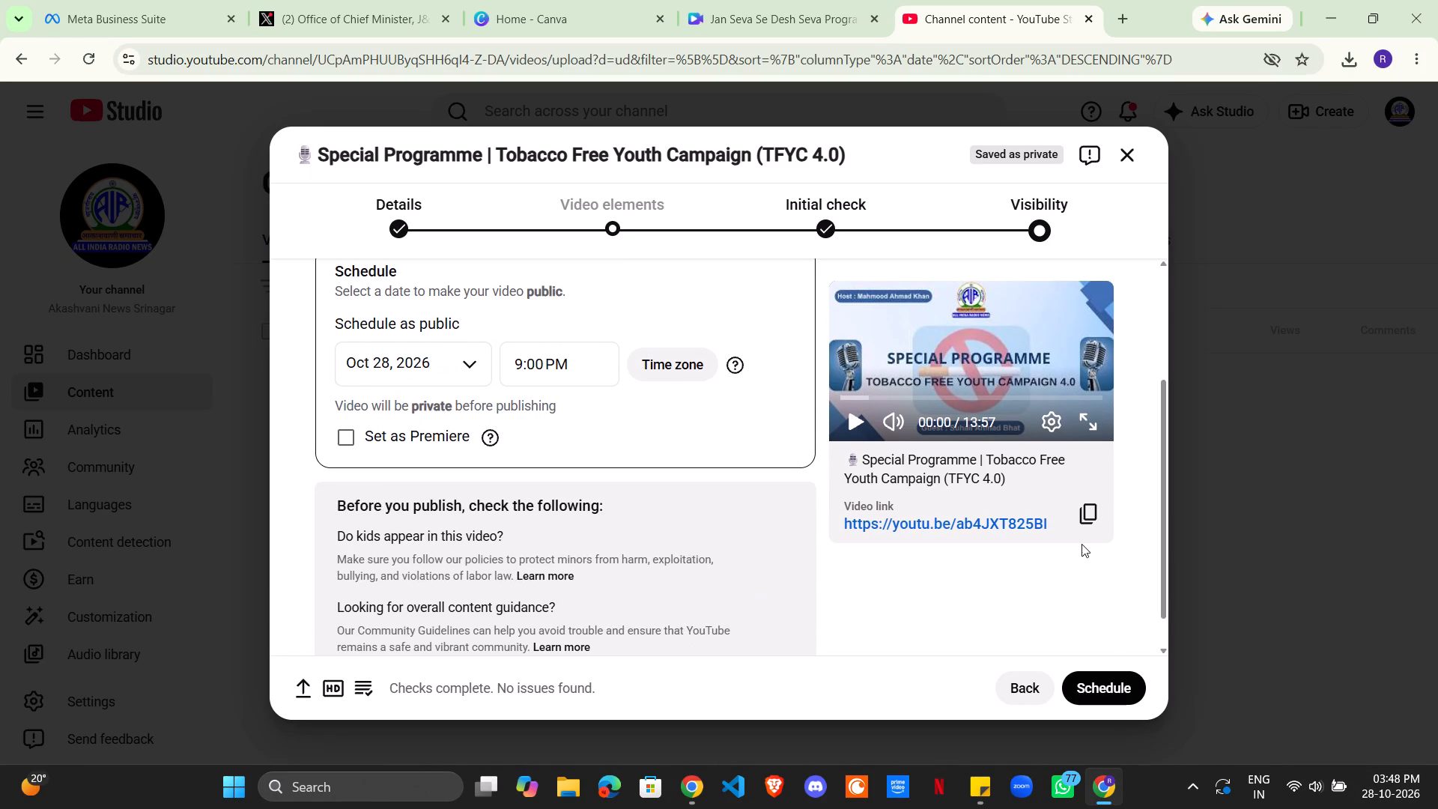
{"action": "left_click", "coordinate": [1129, 685]}
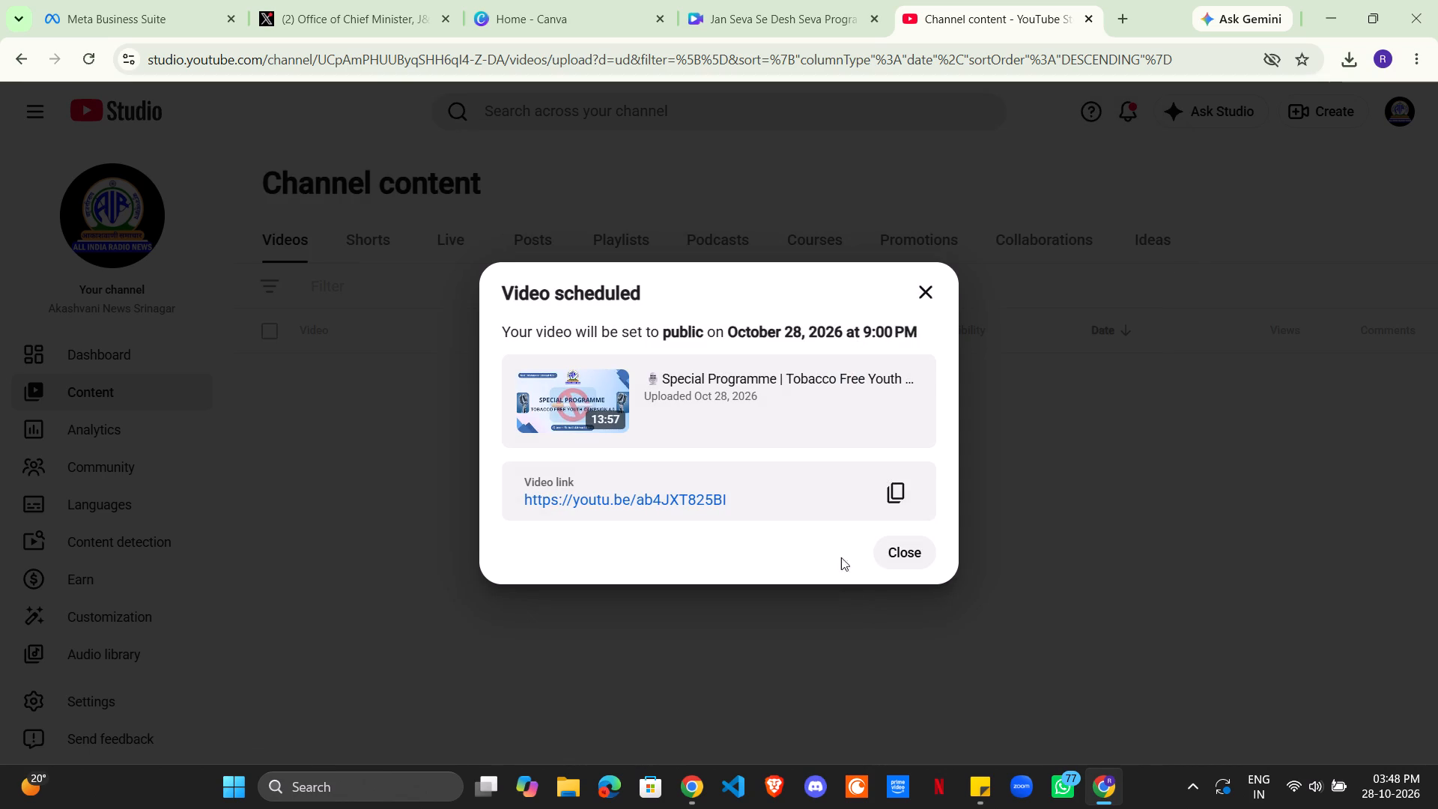
Start a new X post and replace its draft text with the Special Programme caption copied from ChatGPT.
{"action": "left_click", "coordinate": [390, 0]}
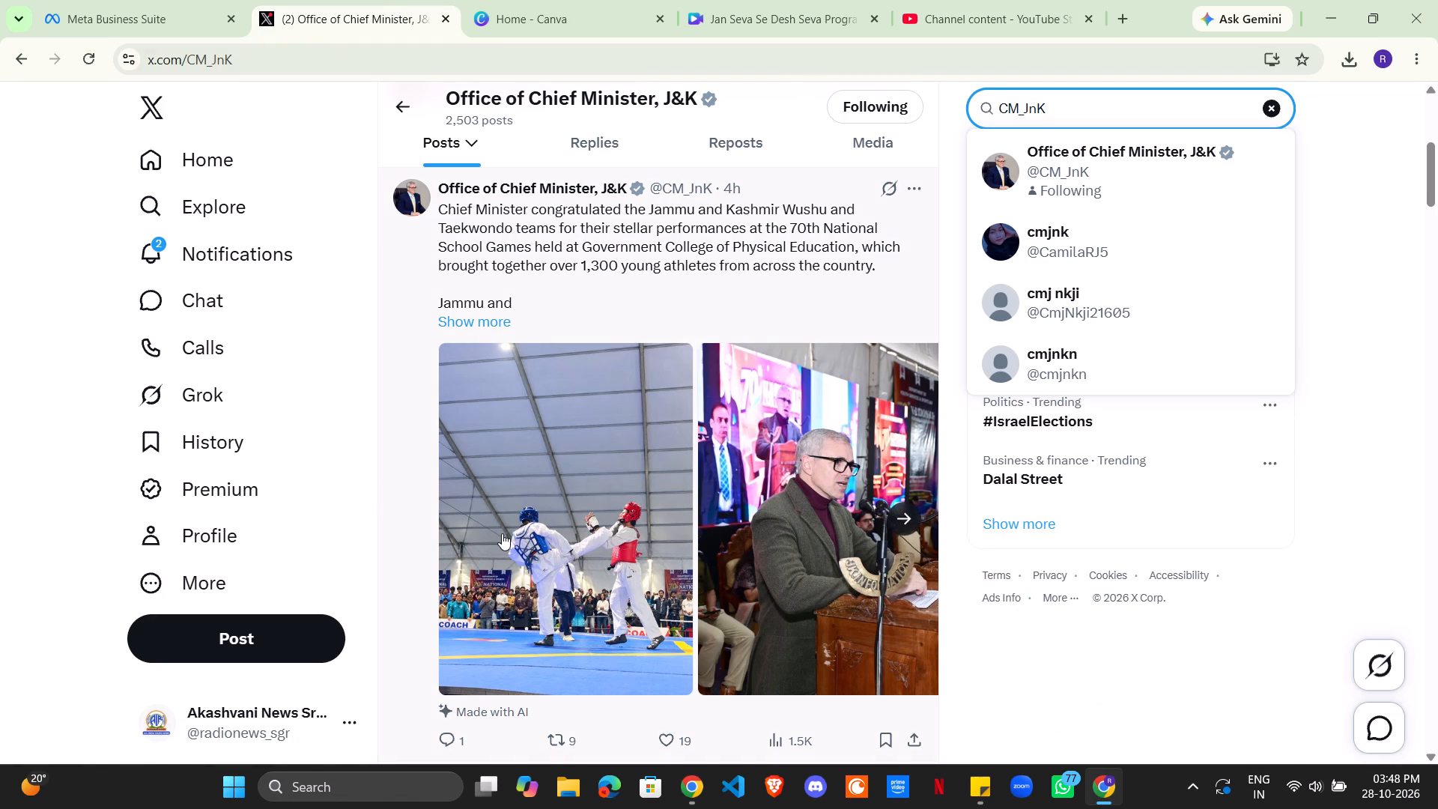
{"action": "left_click", "coordinate": [264, 640]}
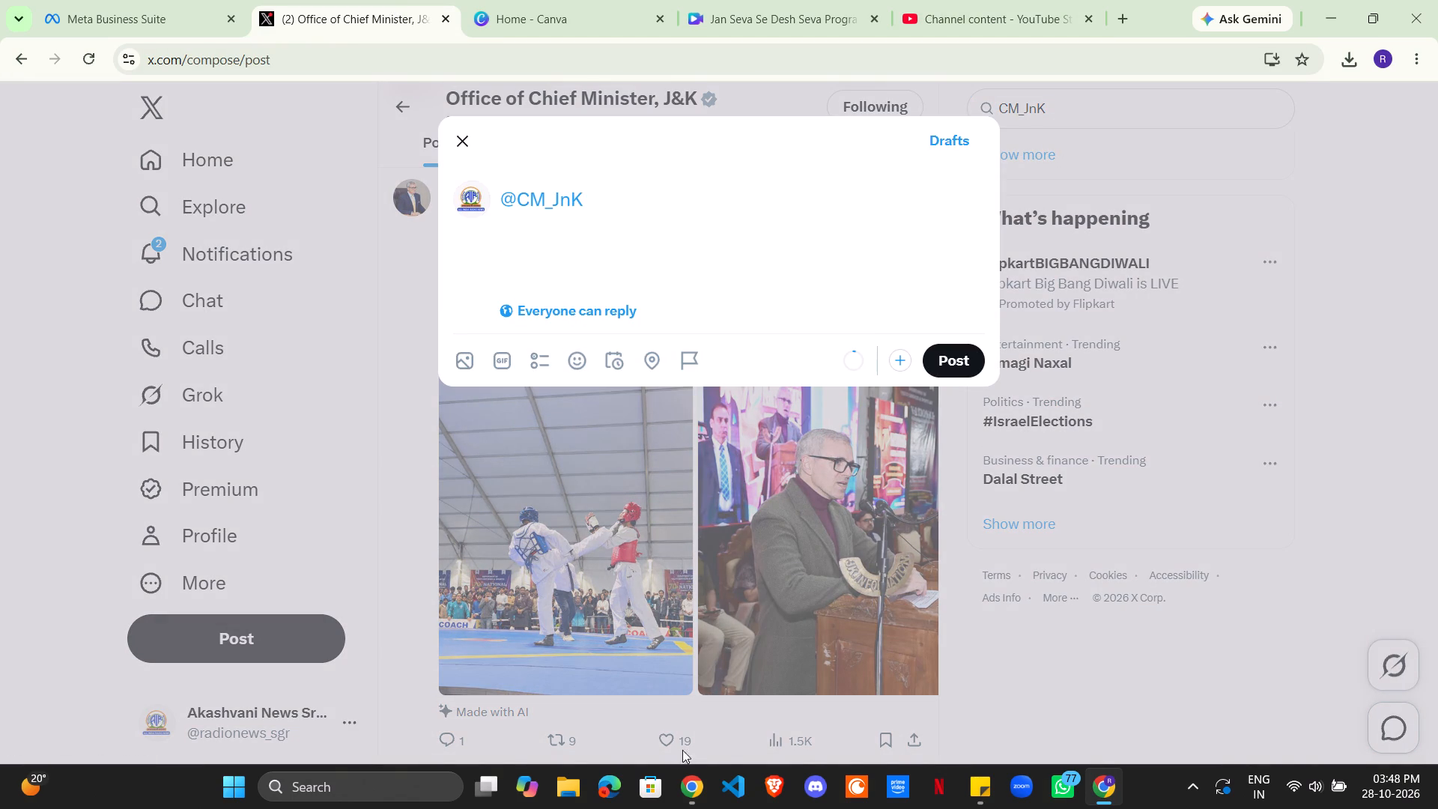
{"action": "left_click", "coordinate": [965, 791]}
{"action": "left_click", "coordinate": [698, 792]}
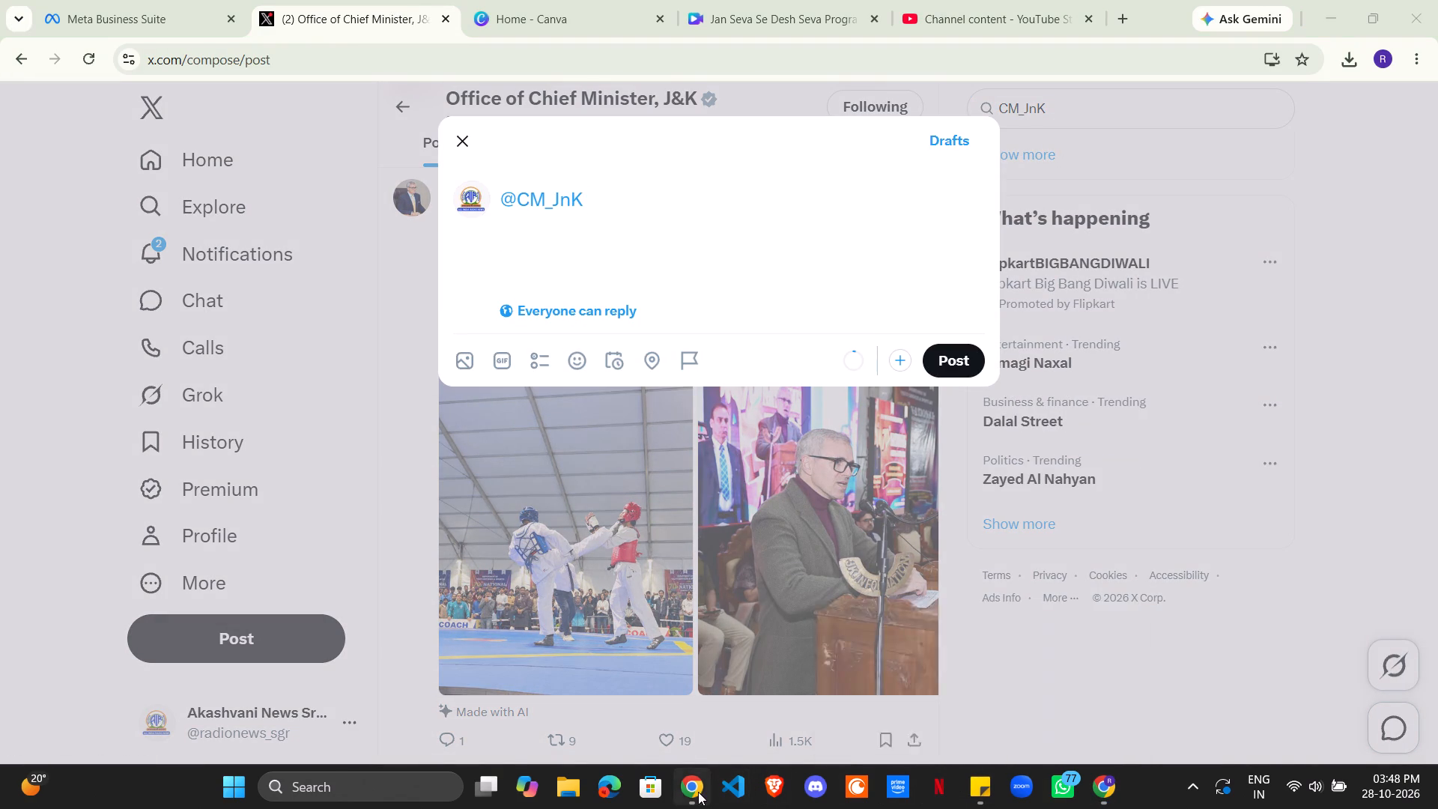
{"action": "left_click", "coordinate": [1187, 413]}
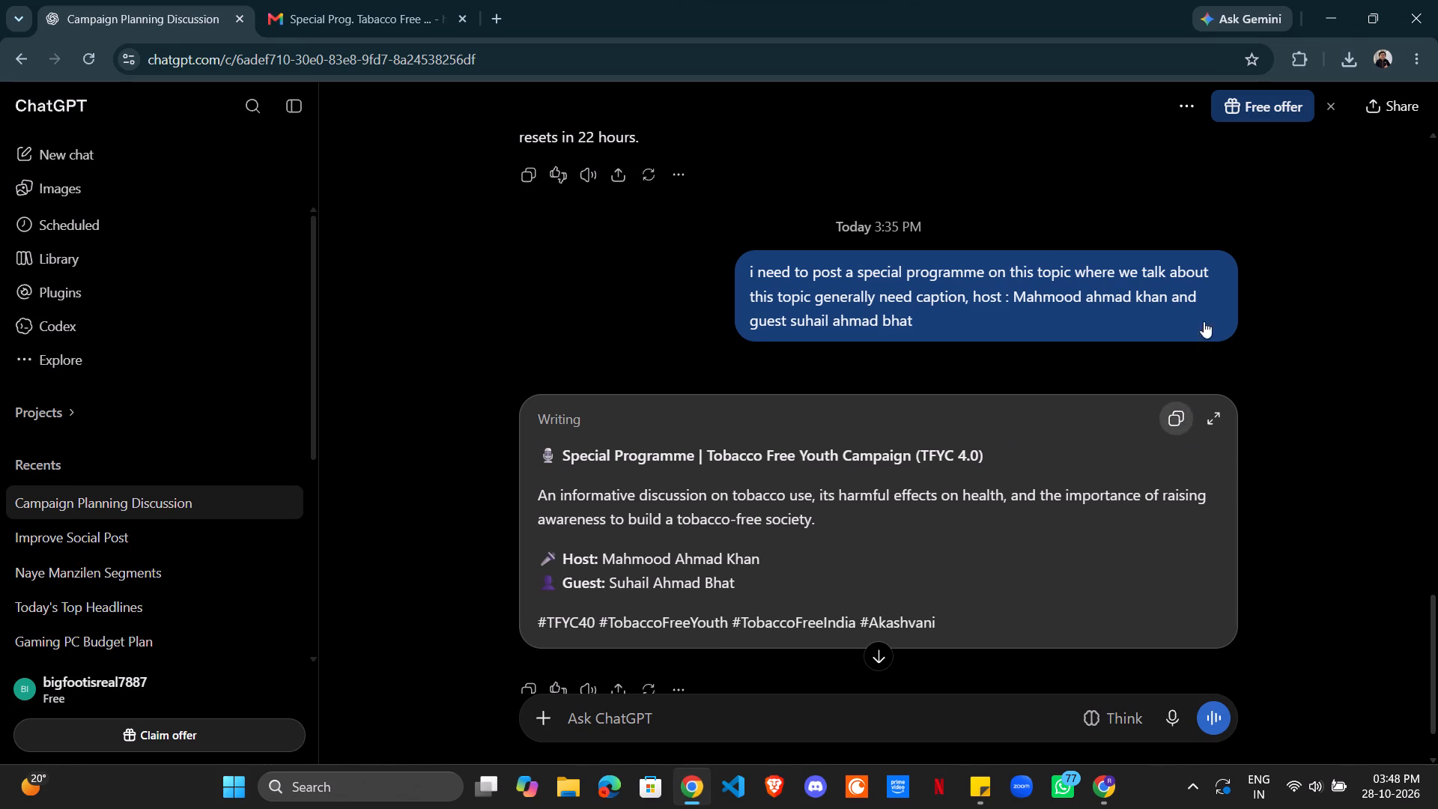
{"action": "left_click", "coordinate": [1350, 0]}
{"action": "key", "text": "ctrl+a"}
{"action": "key", "text": "ctrl+v"}
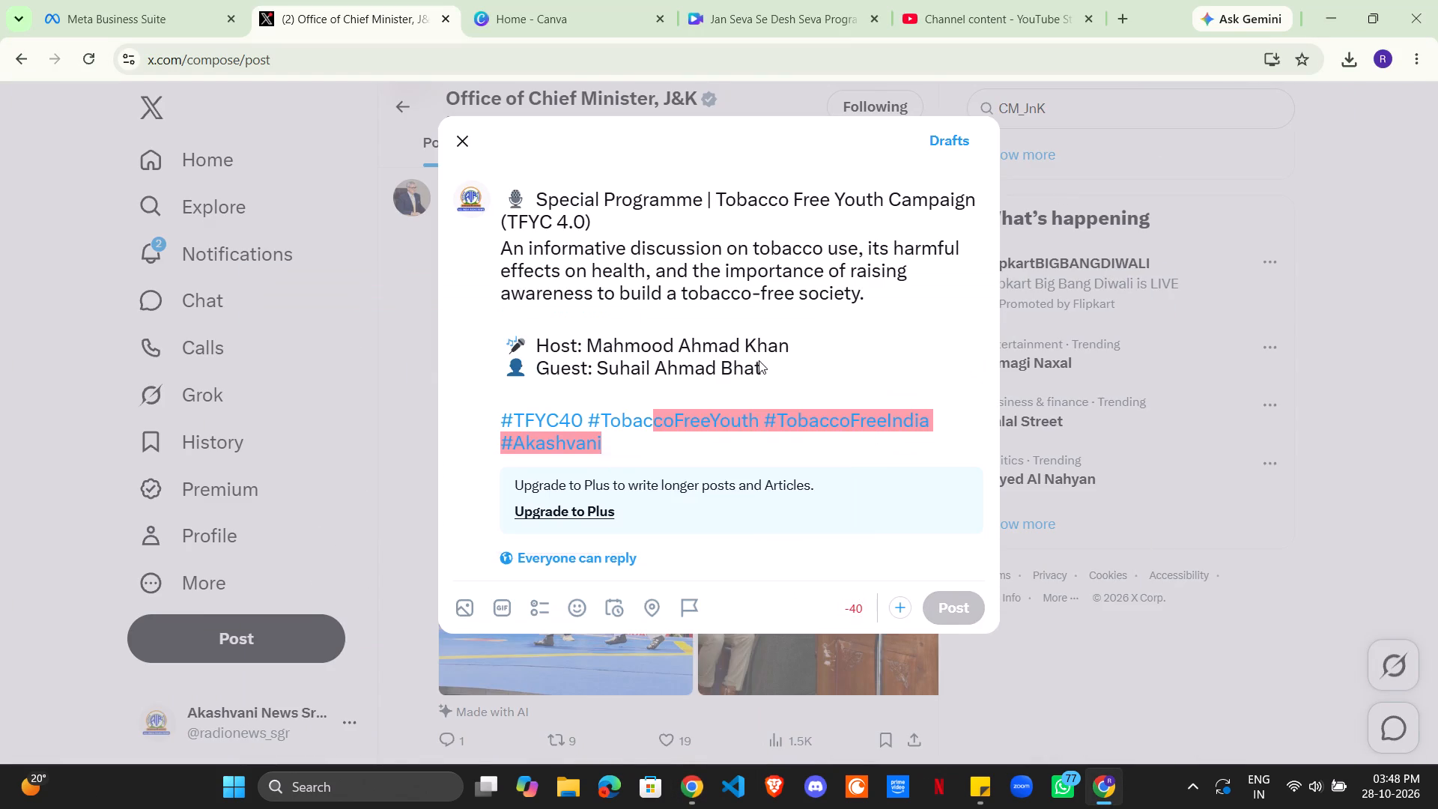
Turn TFYC 4.0 in the post's title line into the hashtag #TFYC40.
{"action": "left_click", "coordinate": [759, 360]}
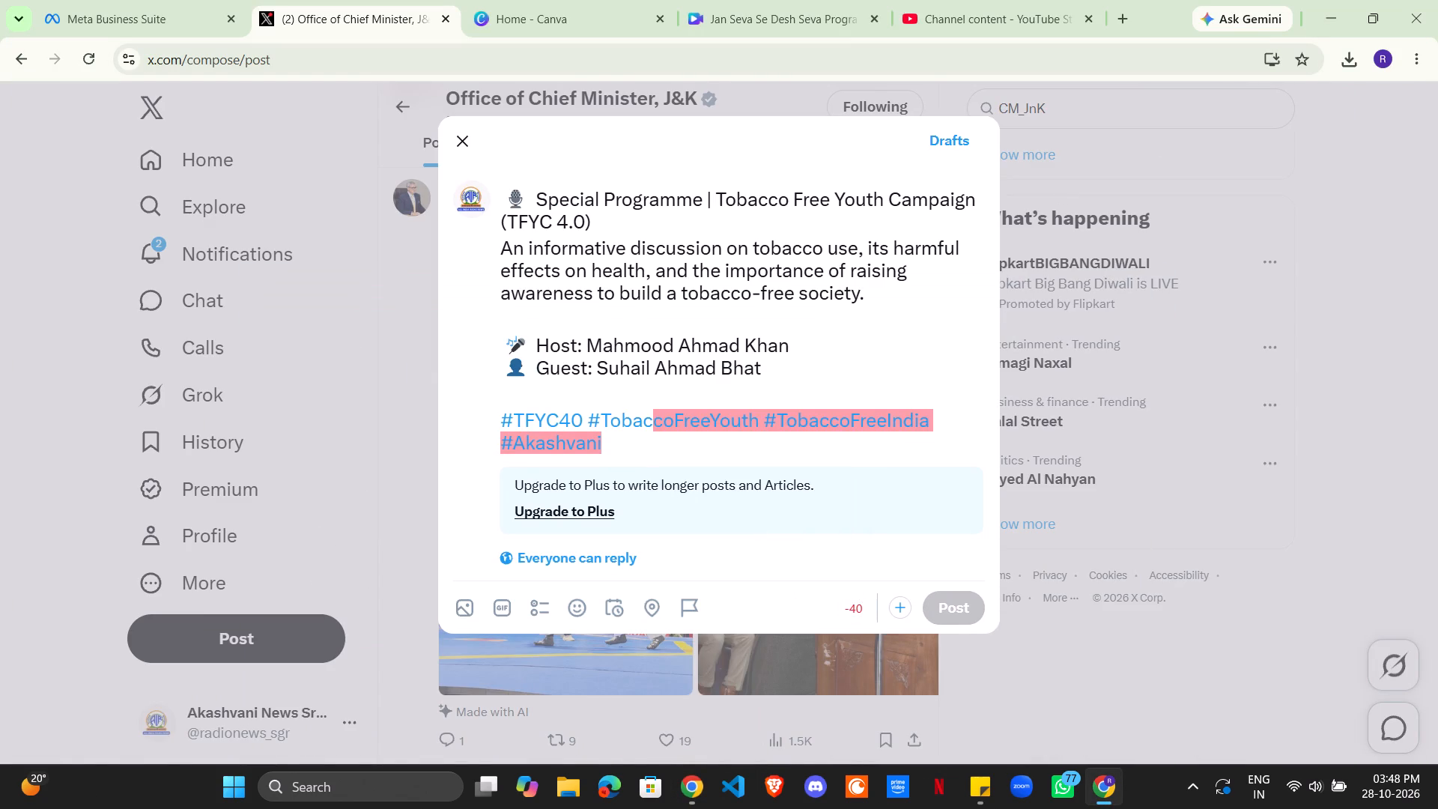
{"action": "left_click", "coordinate": [505, 217]}
{"action": "key", "text": "shift+numbersign"}
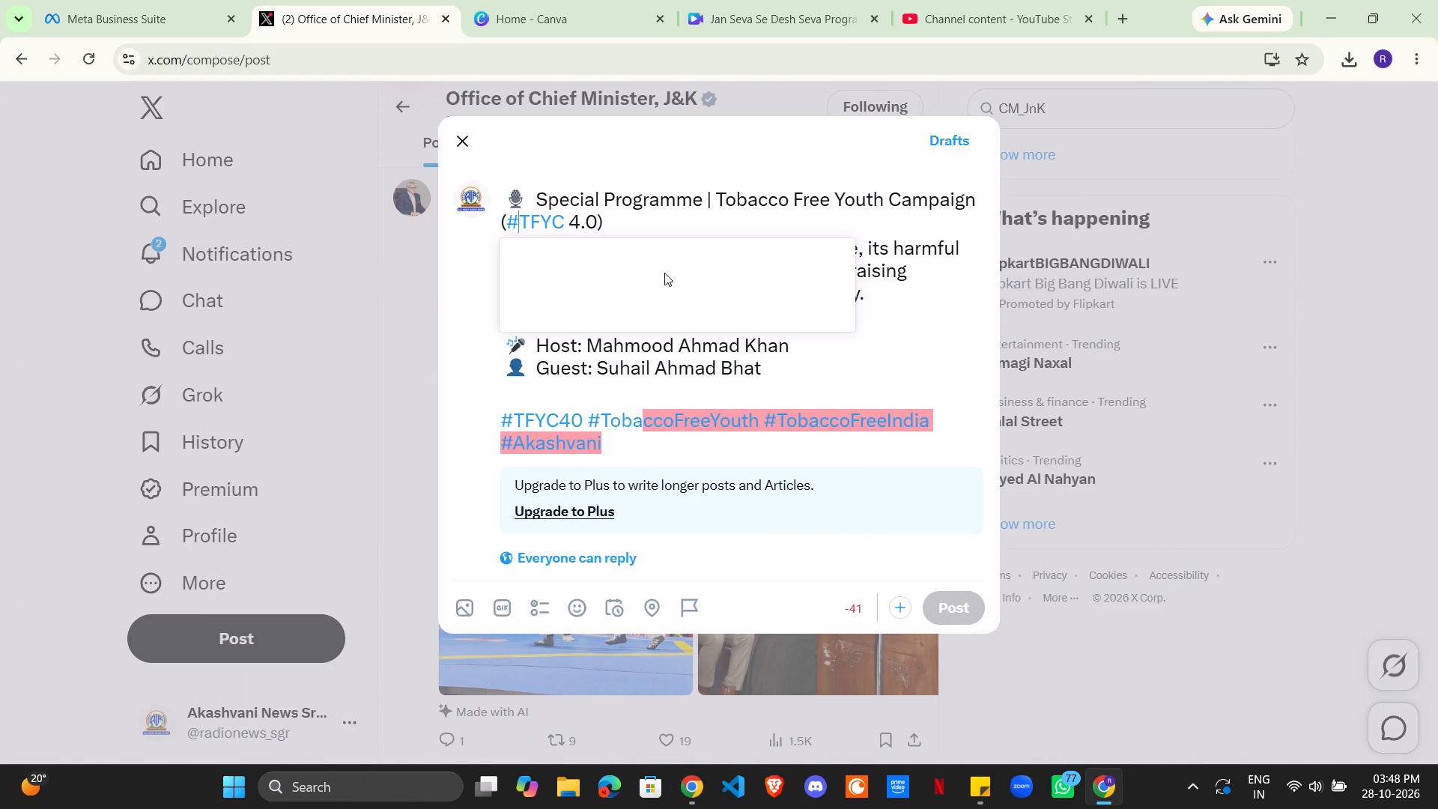
{"action": "left_click", "coordinate": [583, 223]}
{"action": "left_click", "coordinate": [587, 225]}
{"action": "key", "text": "BackSpace"}
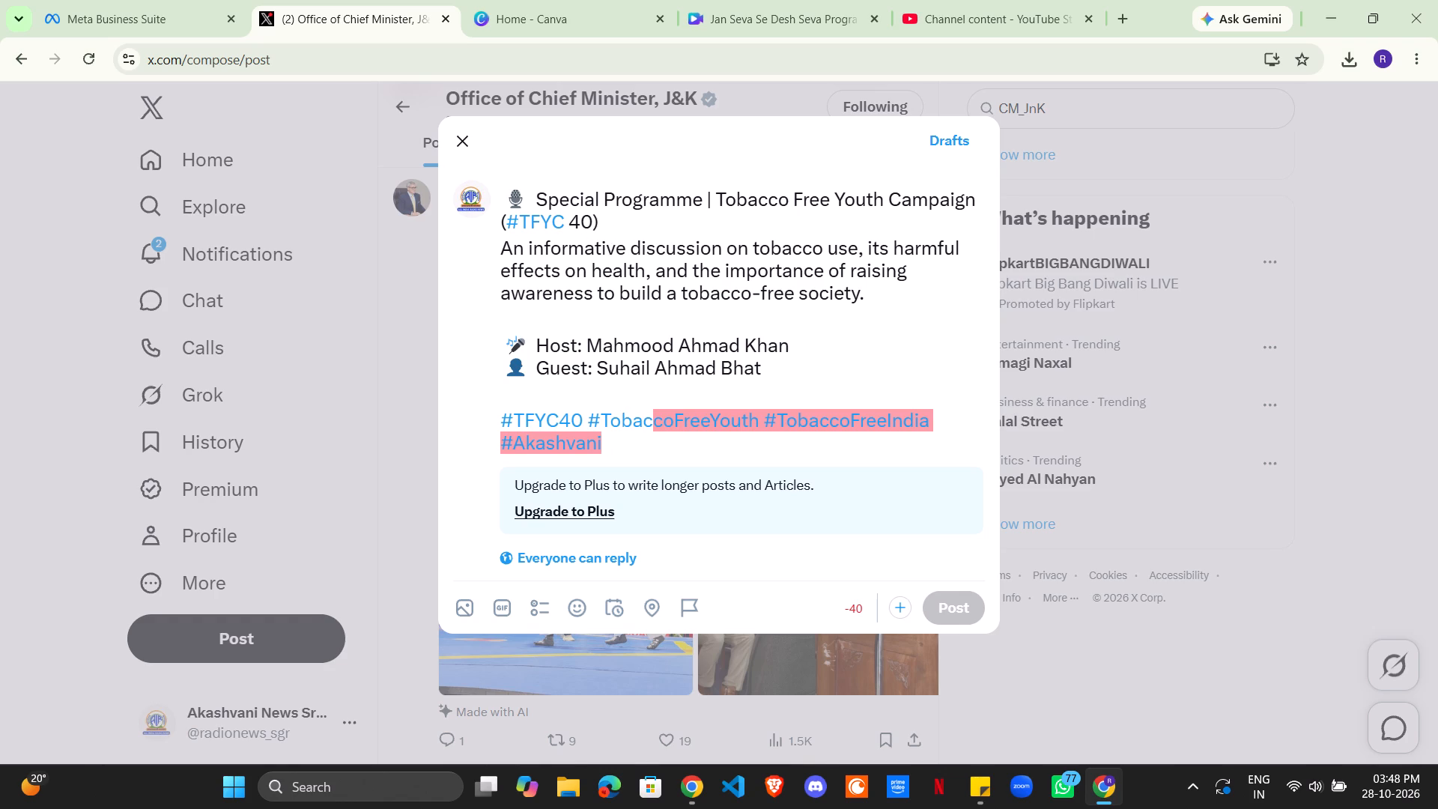
{"action": "left_click", "coordinate": [567, 225]}
{"action": "key", "text": "BackSpace"}
{"action": "left_click", "coordinate": [577, 228]}
{"action": "left_click", "coordinate": [578, 227]}
{"action": "key", "text": "period"}
{"action": "key", "text": "BackSpace"}
{"action": "left_click", "coordinate": [634, 216]}
Insert a blank line between the post's title and the description paragraph.
{"action": "left_click", "coordinate": [621, 223]}
{"action": "key", "text": "Return"}
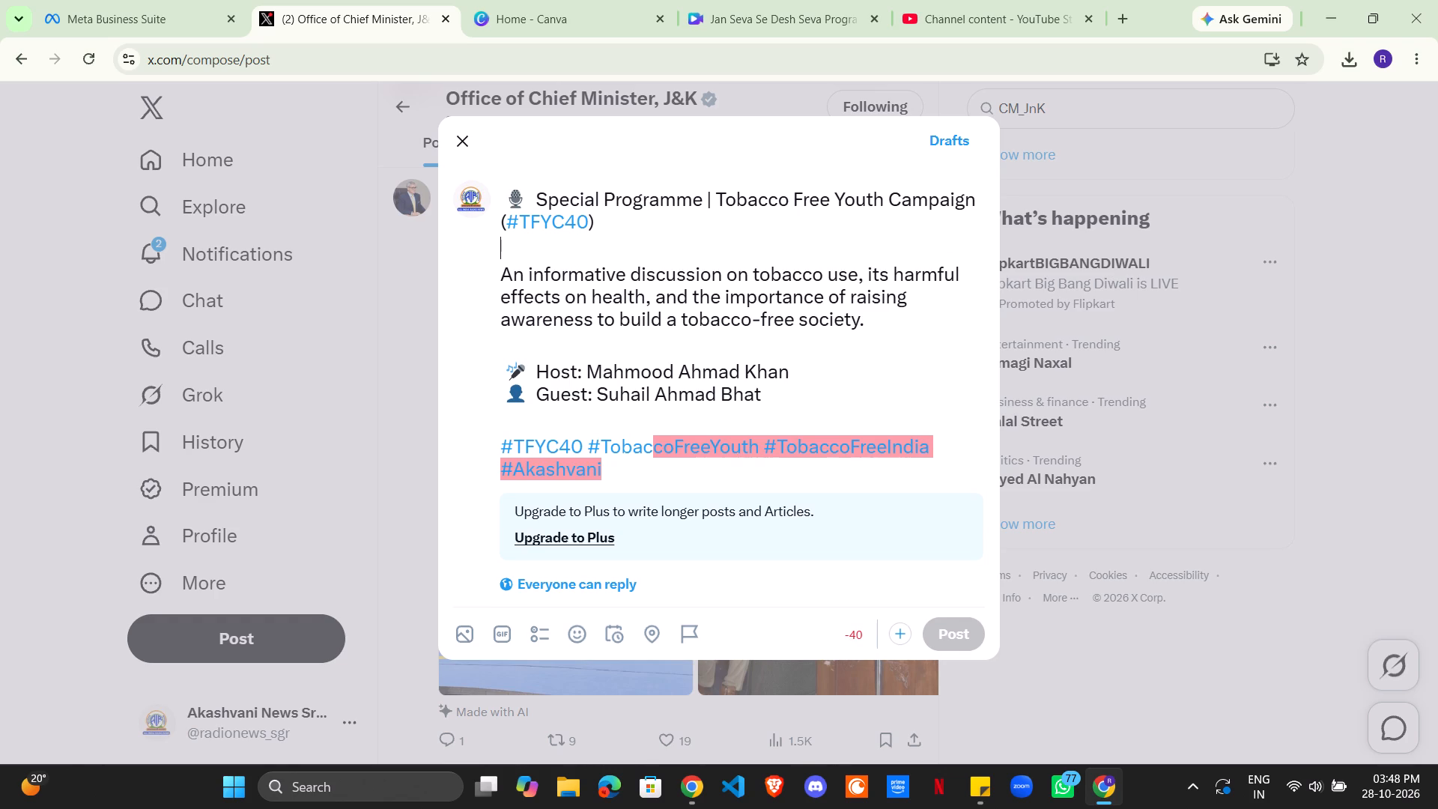
Delete #TFYC40 and the space after it from the hashtag line at the end of the post.
{"action": "left_click_drag", "start_coordinate": [583, 445], "coordinate": [458, 450]}
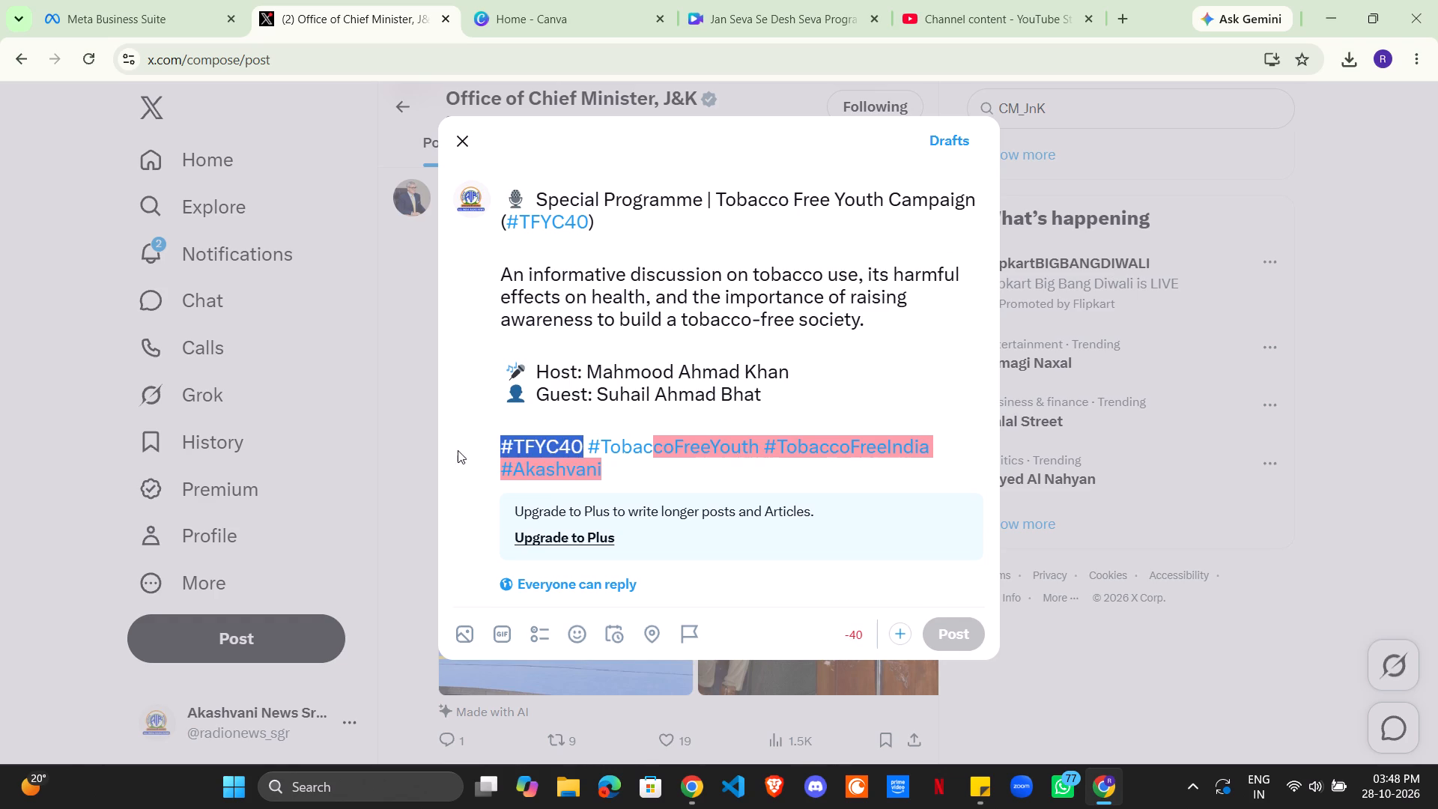
{"action": "key", "text": "BackSpace"}
{"action": "left_click", "coordinate": [506, 443]}
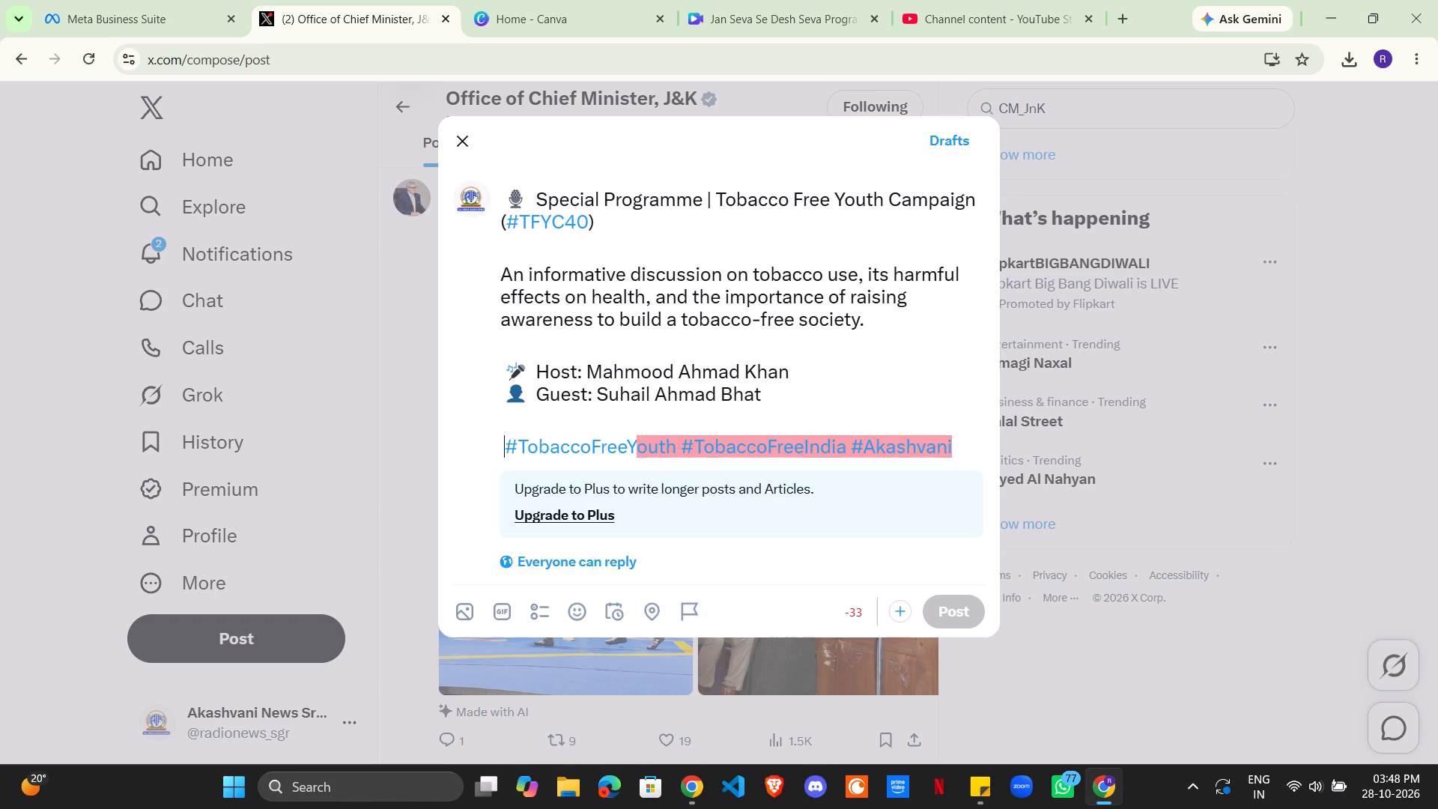
{"action": "key", "text": "BackSpace"}
Turn Tobacco Free Youth Campaign in the title line into the single hashtag #TobaccoFreeYouthCampaign.
{"action": "left_click", "coordinate": [728, 186]}
{"action": "left_click", "coordinate": [713, 203]}
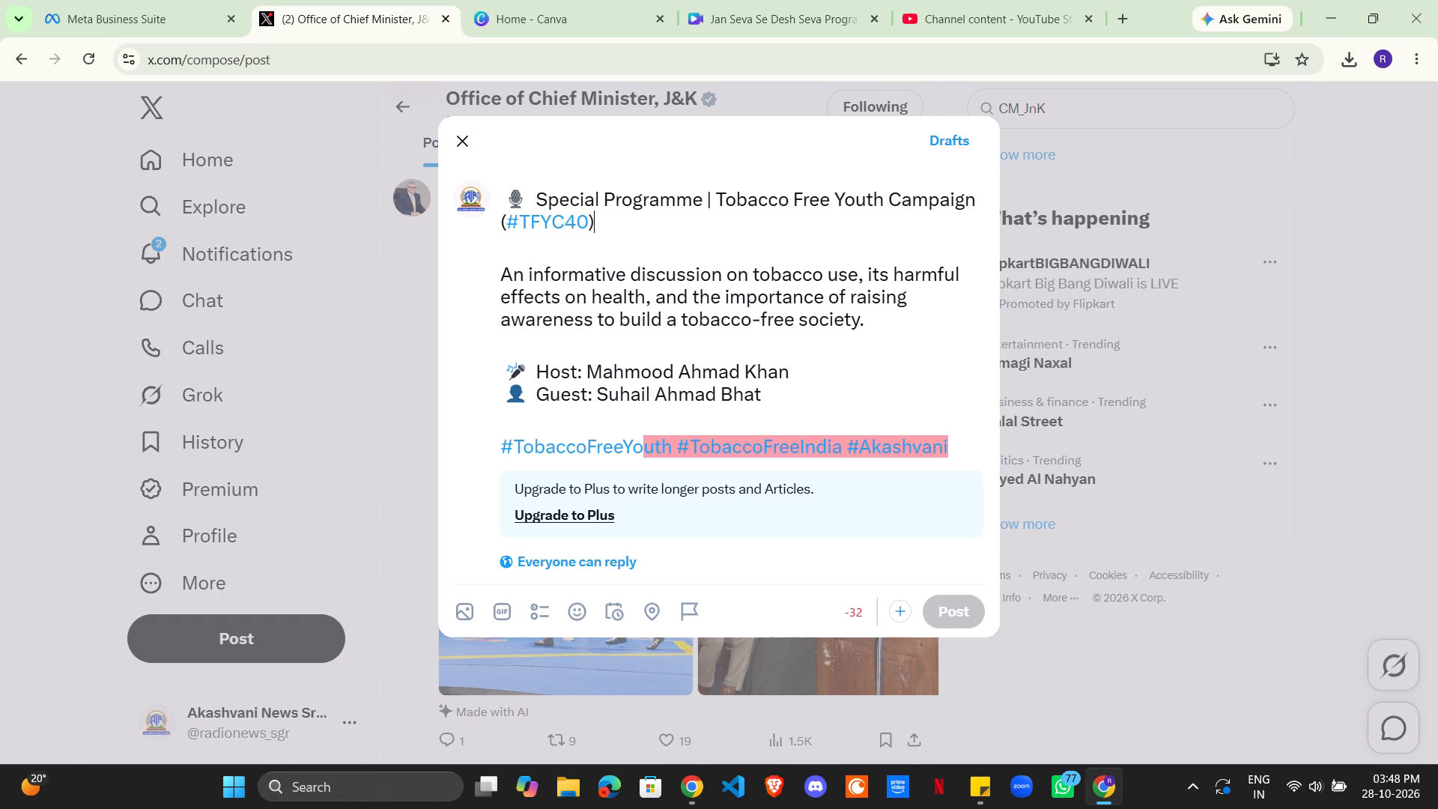
{"action": "left_click", "coordinate": [718, 211]}
{"action": "left_click", "coordinate": [721, 204]}
{"action": "left_click", "coordinate": [719, 199]}
{"action": "key", "text": "shift+numbersign"}
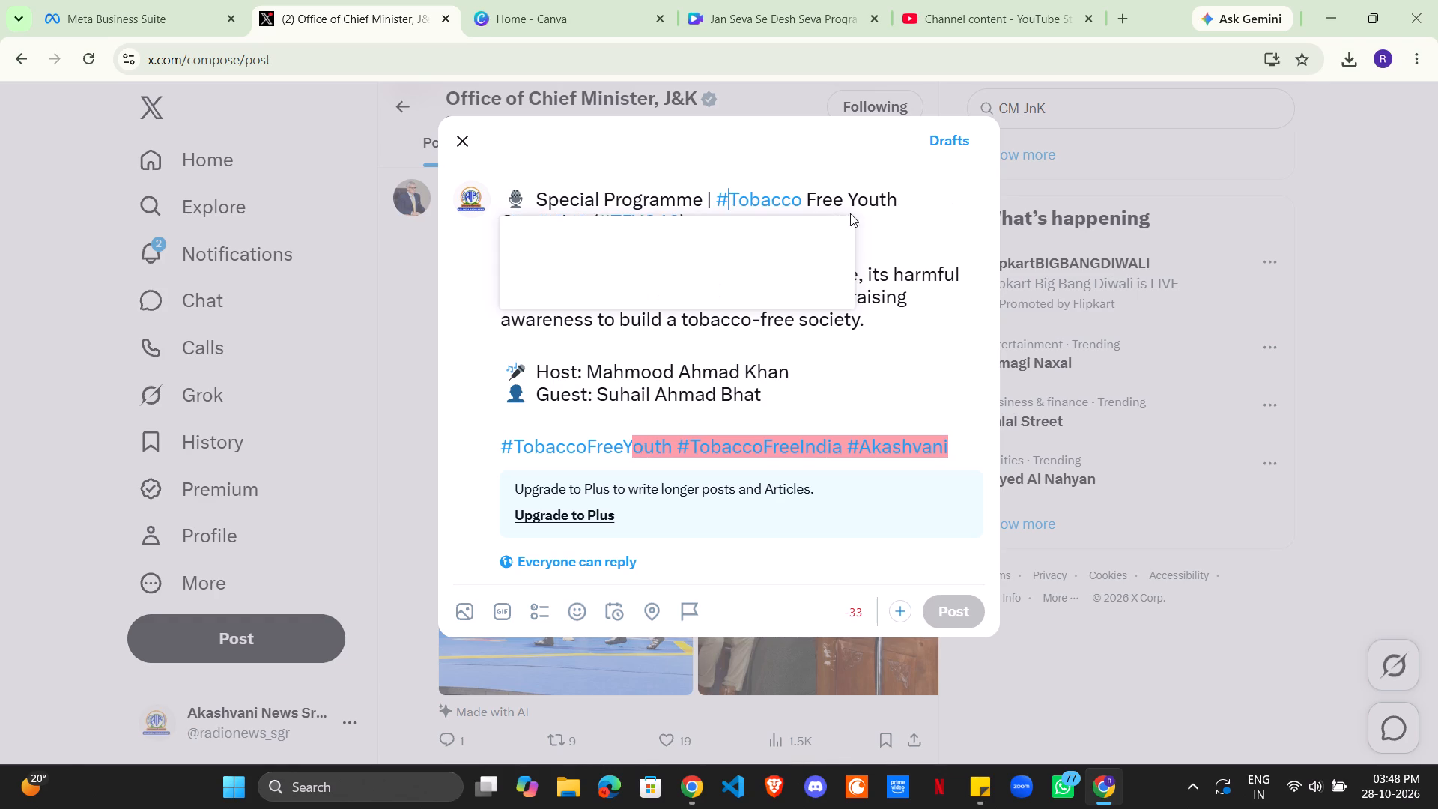
{"action": "left_click", "coordinate": [844, 207]}
{"action": "left_click", "coordinate": [807, 193]}
{"action": "key", "text": "BackSpace"}
{"action": "left_click", "coordinate": [839, 204]}
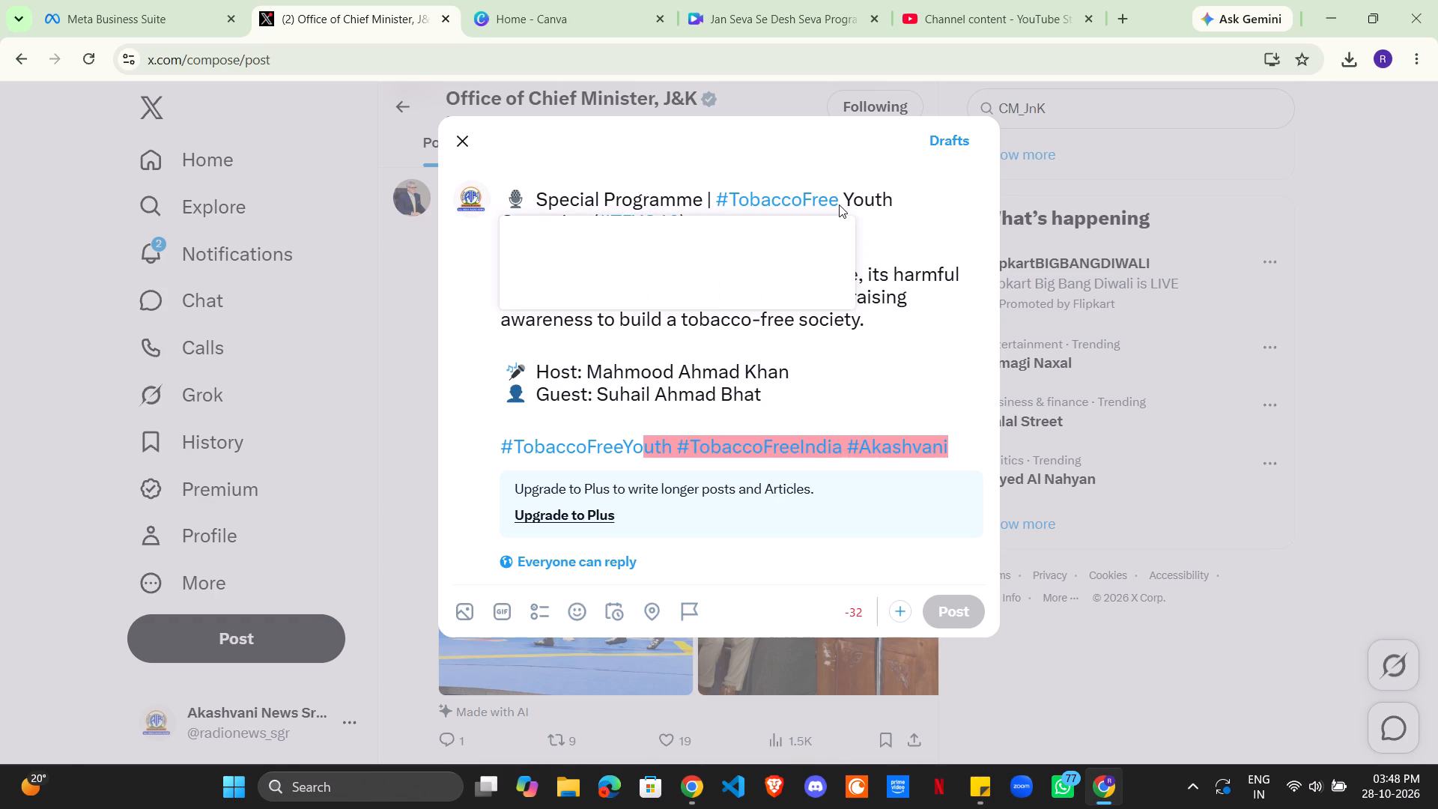
{"action": "left_click", "coordinate": [848, 199]}
{"action": "key", "text": "BackSpace"}
{"action": "left_click", "coordinate": [891, 201]}
{"action": "left_click", "coordinate": [897, 203]}
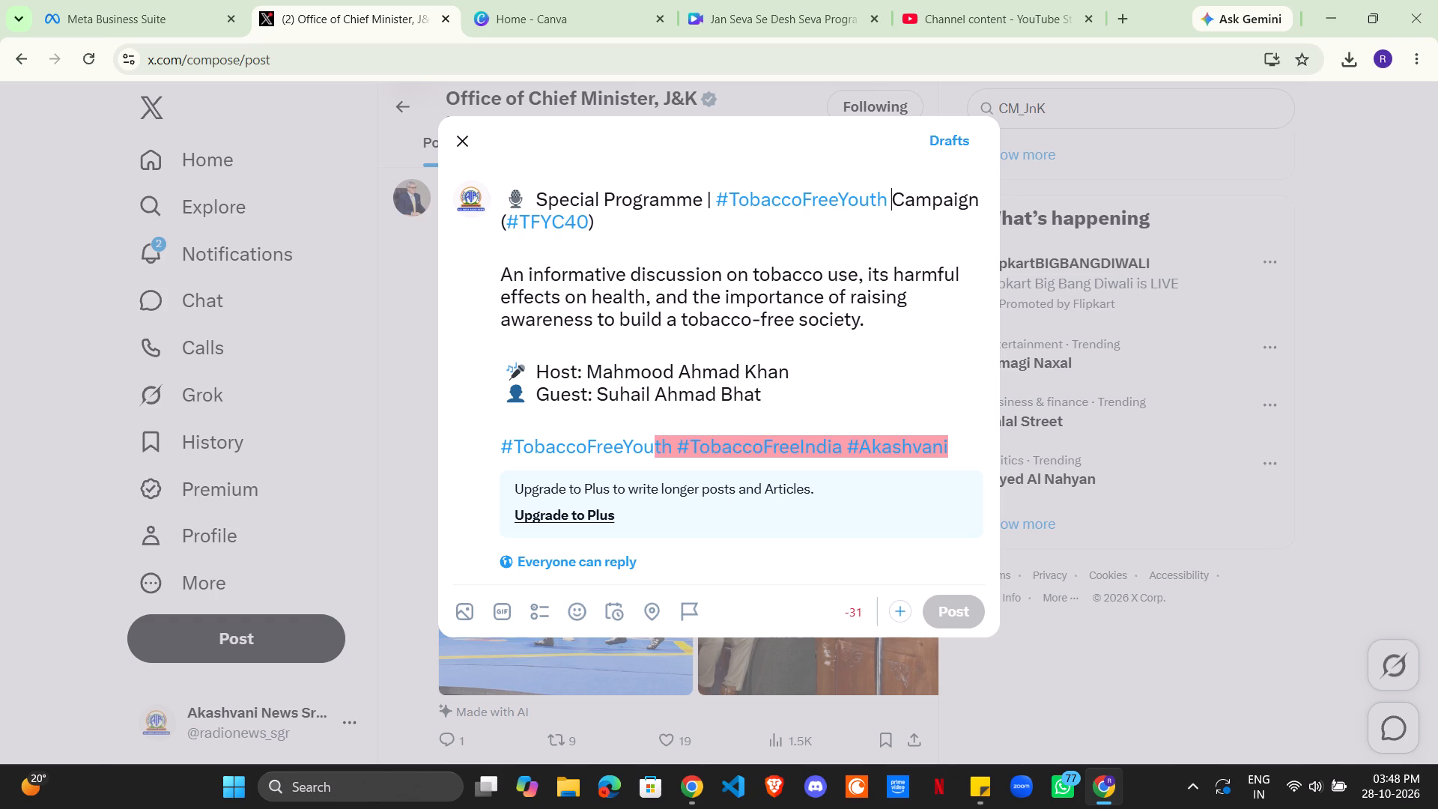
{"action": "key", "text": "BackSpace"}
Delete #TobaccoFreeIndia and #Akashvani from the closing hashtag line.
{"action": "left_click", "coordinate": [682, 419]}
{"action": "left_click_drag", "start_coordinate": [678, 450], "coordinate": [977, 449]}
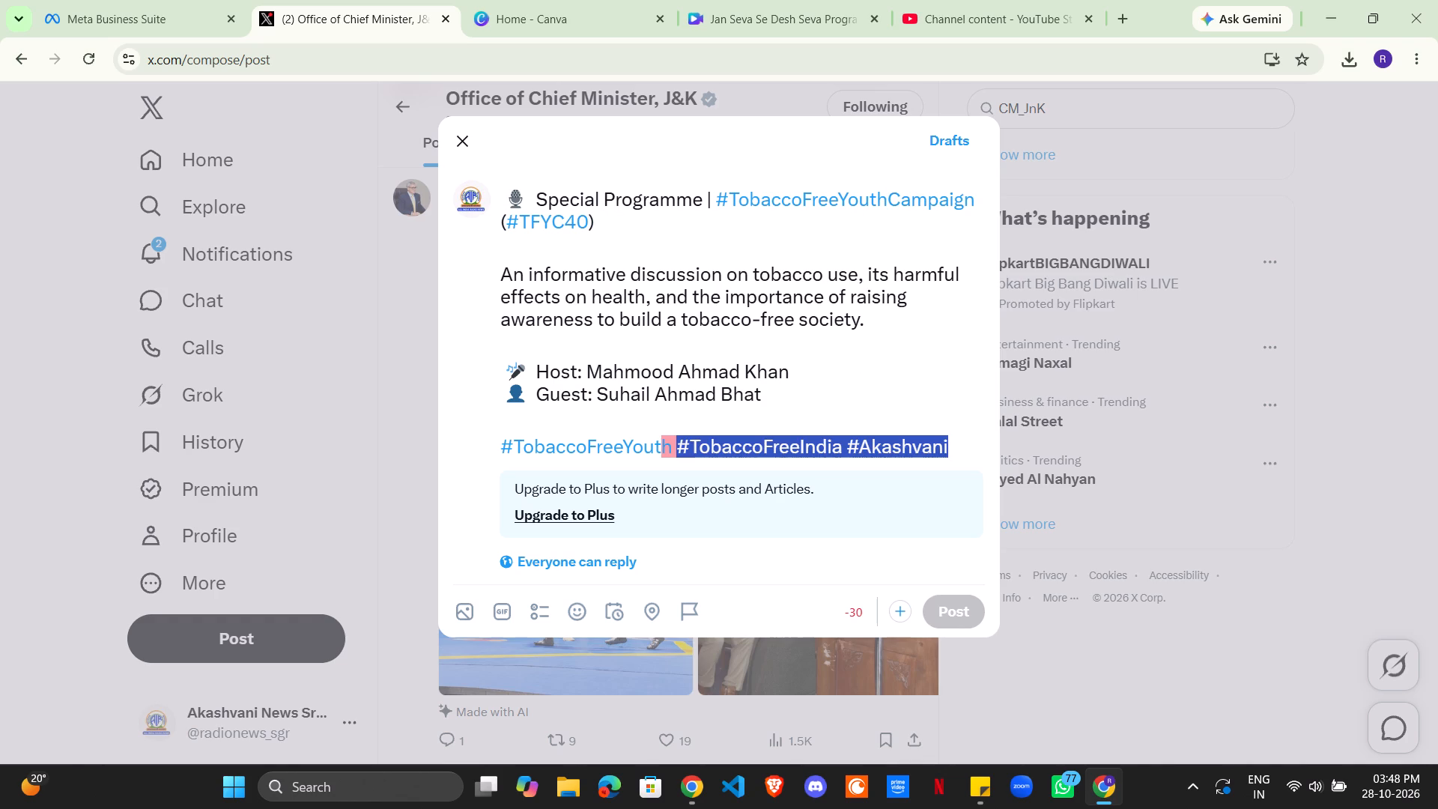
{"action": "key", "text": "BackSpace"}
{"action": "key", "text": "BackSpace"}
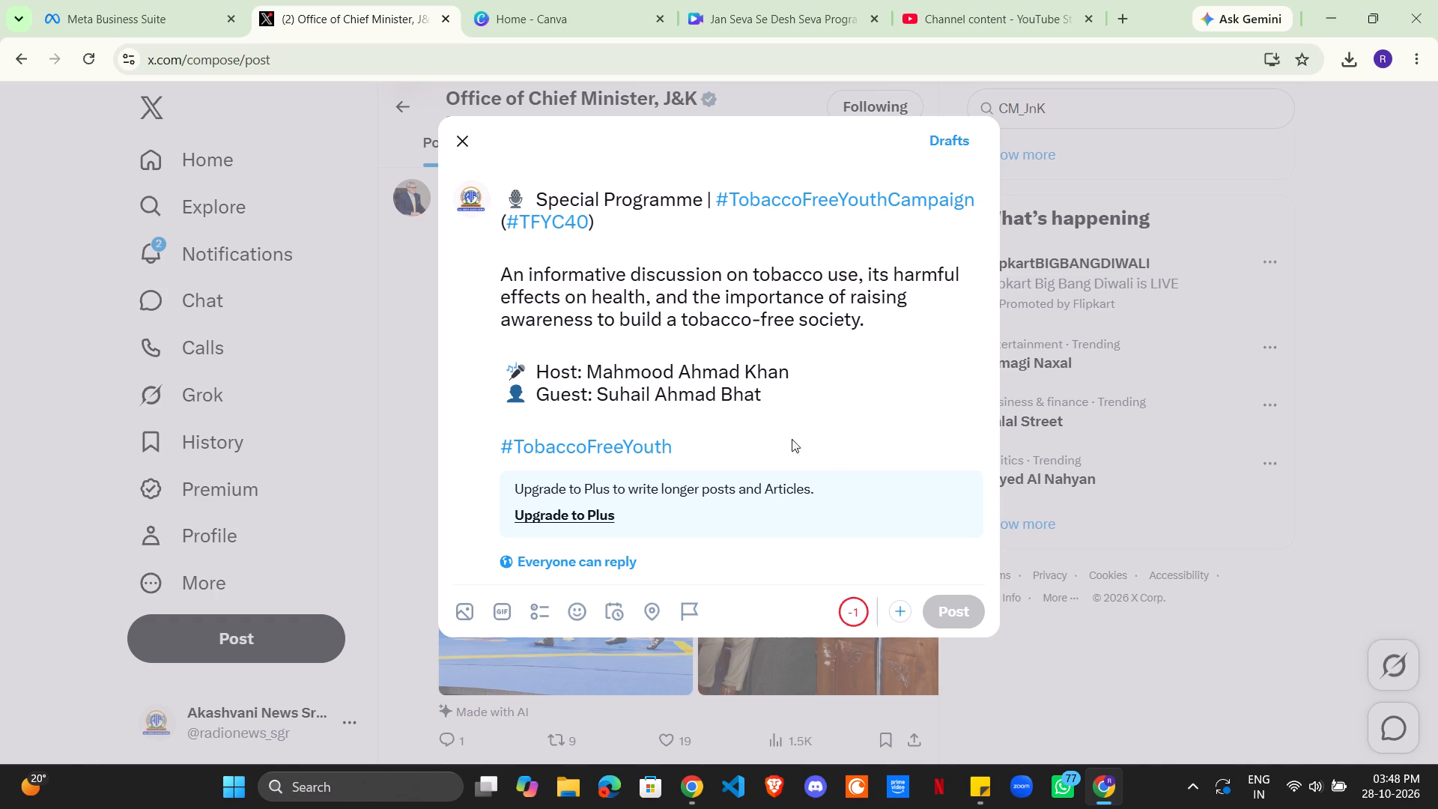
Remove the full stop after "tobacco-free society" in the post's description.
{"action": "left_click", "coordinate": [522, 347]}
{"action": "left_click", "coordinate": [557, 423]}
{"action": "left_click", "coordinate": [761, 327]}
{"action": "left_click", "coordinate": [678, 322]}
{"action": "left_click", "coordinate": [888, 318]}
{"action": "key", "text": "BackSpace"}
{"action": "left_click", "coordinate": [881, 446]}
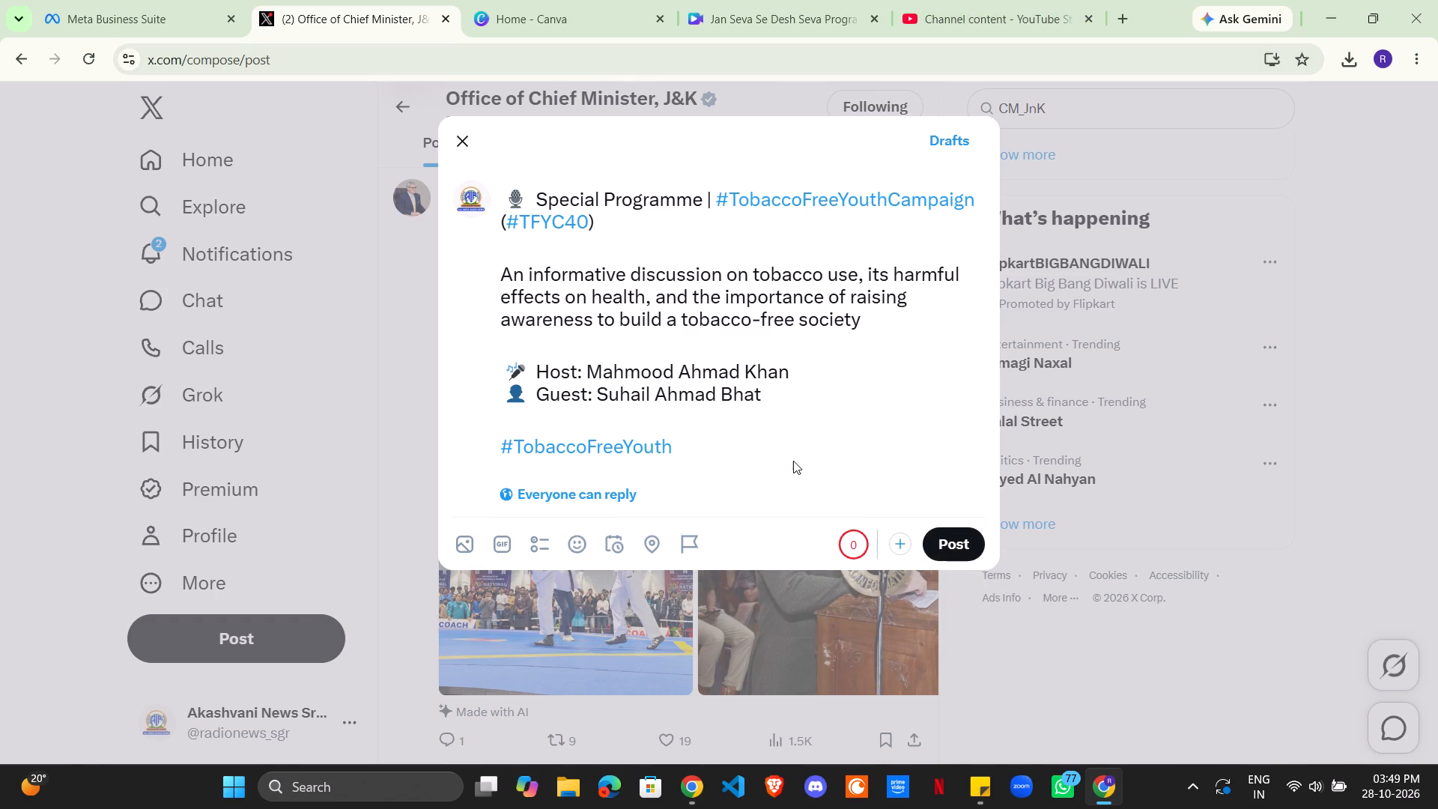
Replace the closing #TobaccoFreeYouth hashtag with the "▶️ Listen here 👇" line copied from the Sticky Notes bulletin template.
{"action": "left_click", "coordinate": [738, 449]}
{"action": "left_click", "coordinate": [989, 798]}
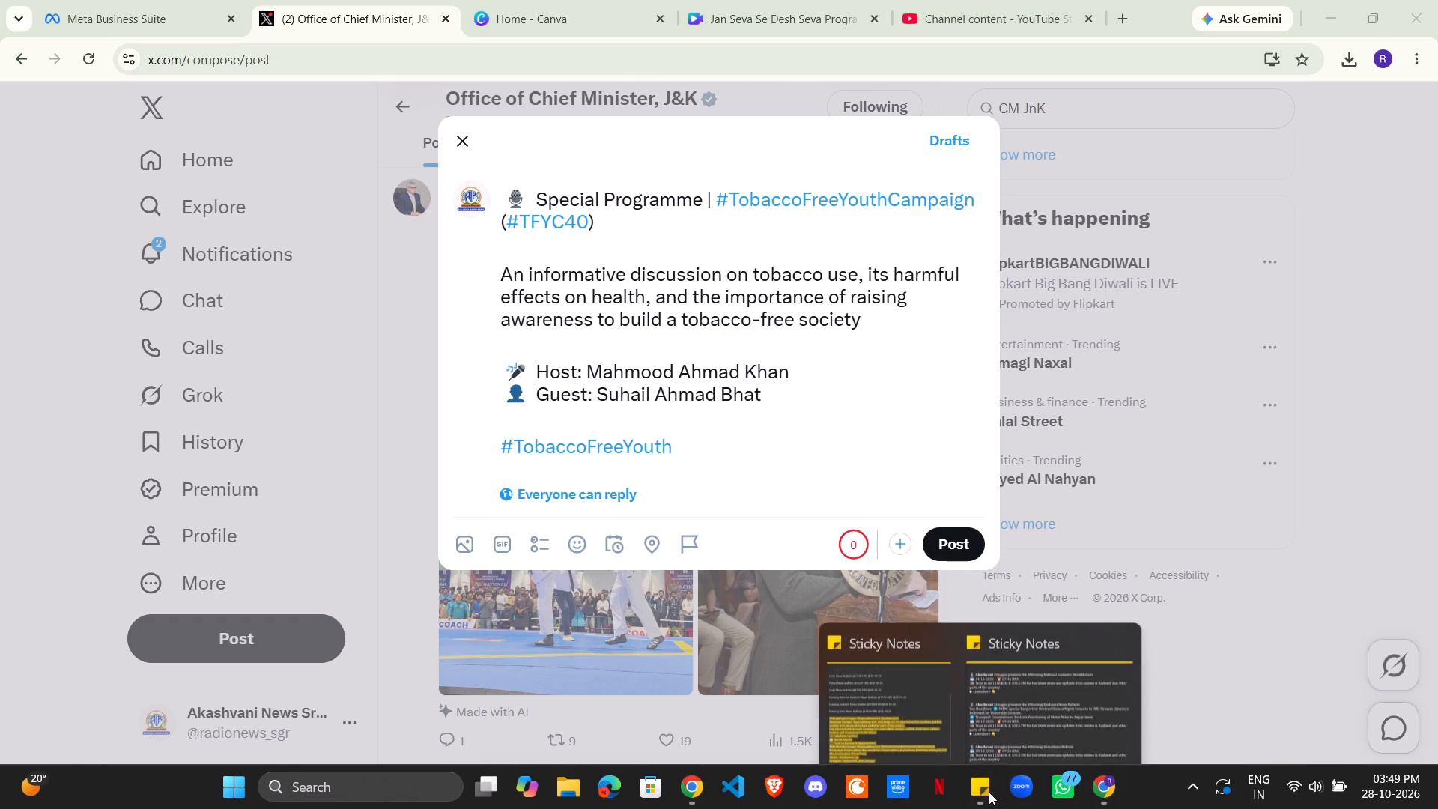
{"action": "left_click", "coordinate": [1035, 713]}
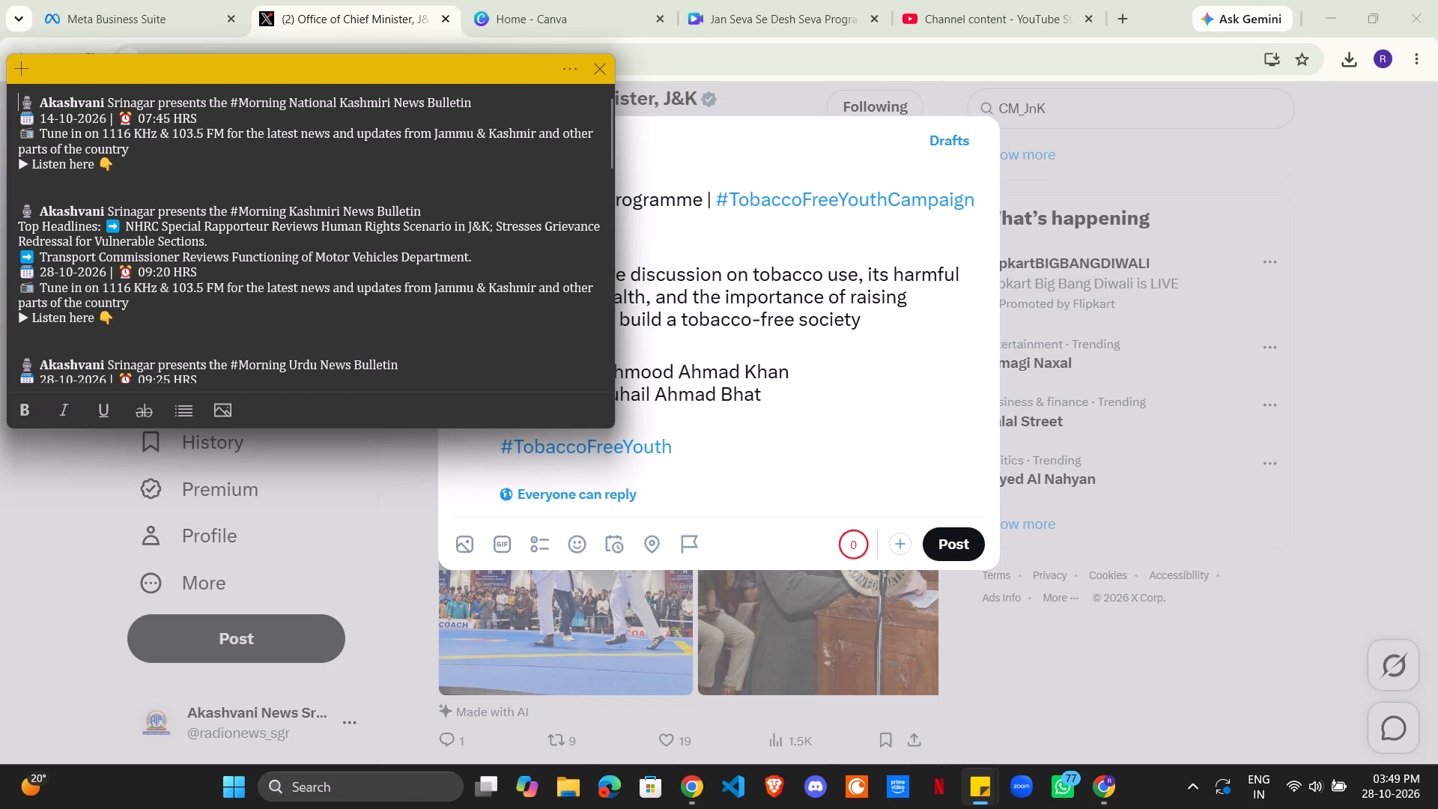
{"action": "left_click_drag", "start_coordinate": [148, 327], "coordinate": [0, 322]}
{"action": "key", "text": "ctrl+c"}
{"action": "left_click", "coordinate": [798, 418]}
{"action": "left_click_drag", "start_coordinate": [712, 447], "coordinate": [380, 448]}
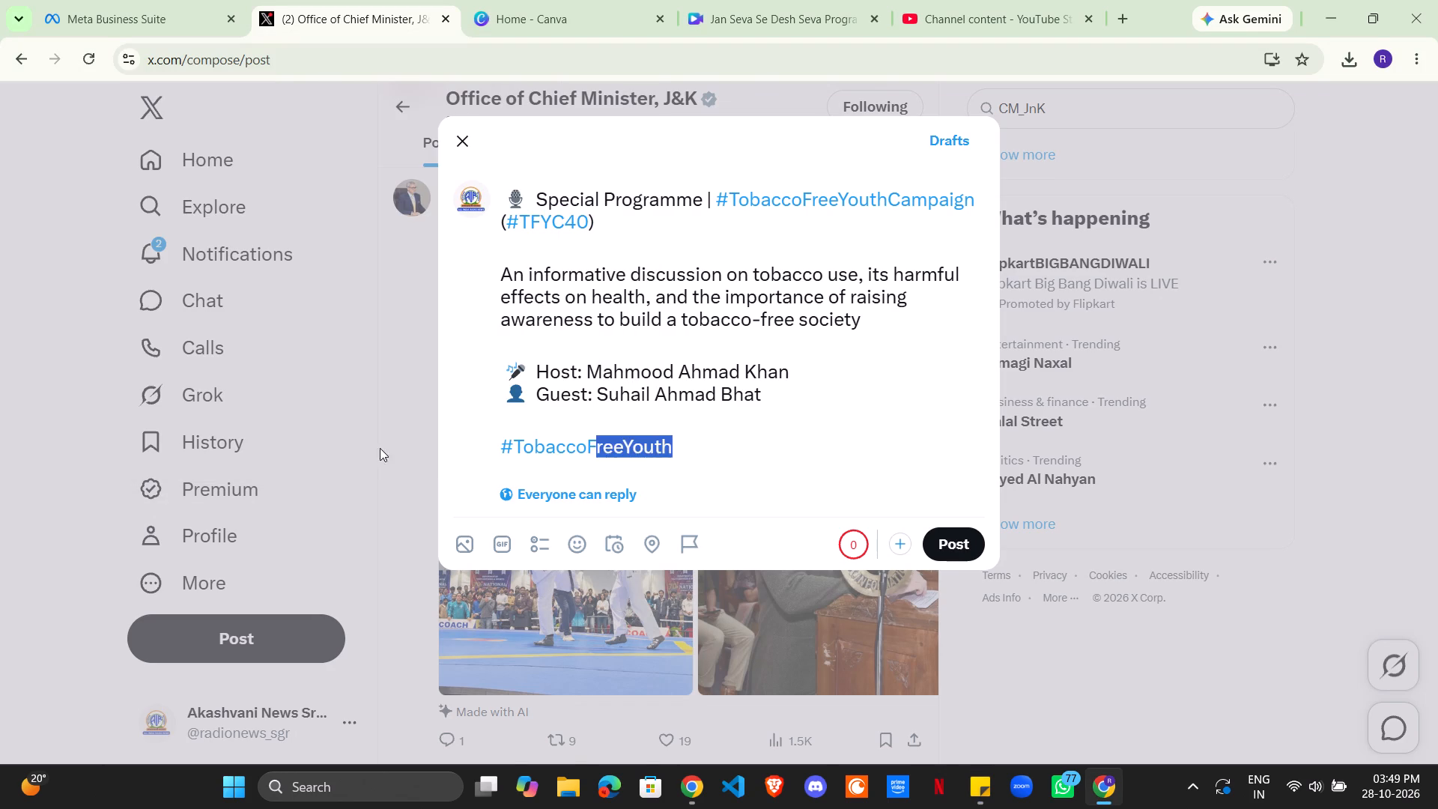
{"action": "left_click_drag", "start_coordinate": [380, 448], "coordinate": [341, 448]}
{"action": "key", "text": "ctrl+v"}
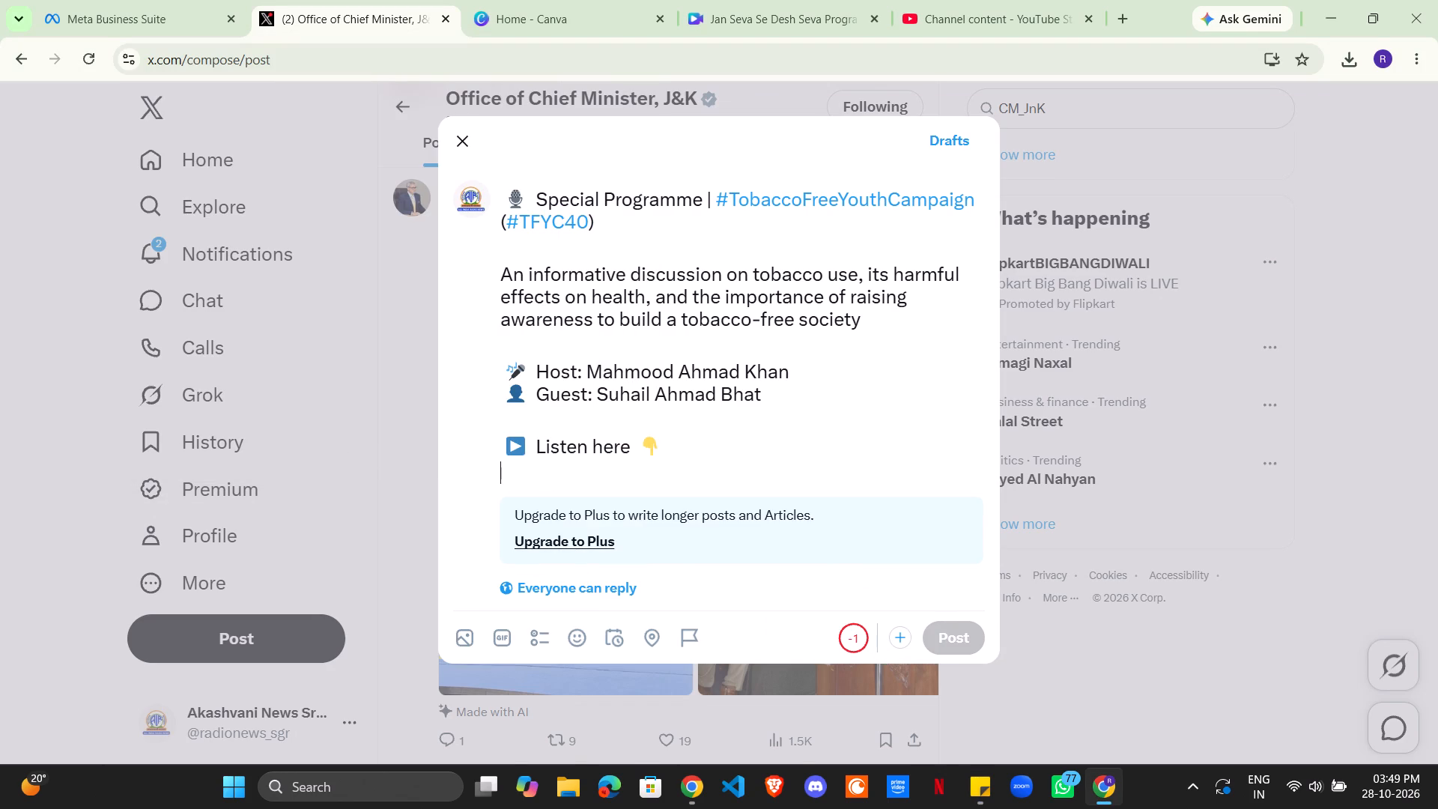
Shorten the post by removing the comma after "health" and the extra space before "Special Programme".
{"action": "left_click", "coordinate": [651, 305]}
{"action": "key", "text": "BackSpace"}
{"action": "left_click", "coordinate": [818, 397]}
{"action": "left_click", "coordinate": [572, 474]}
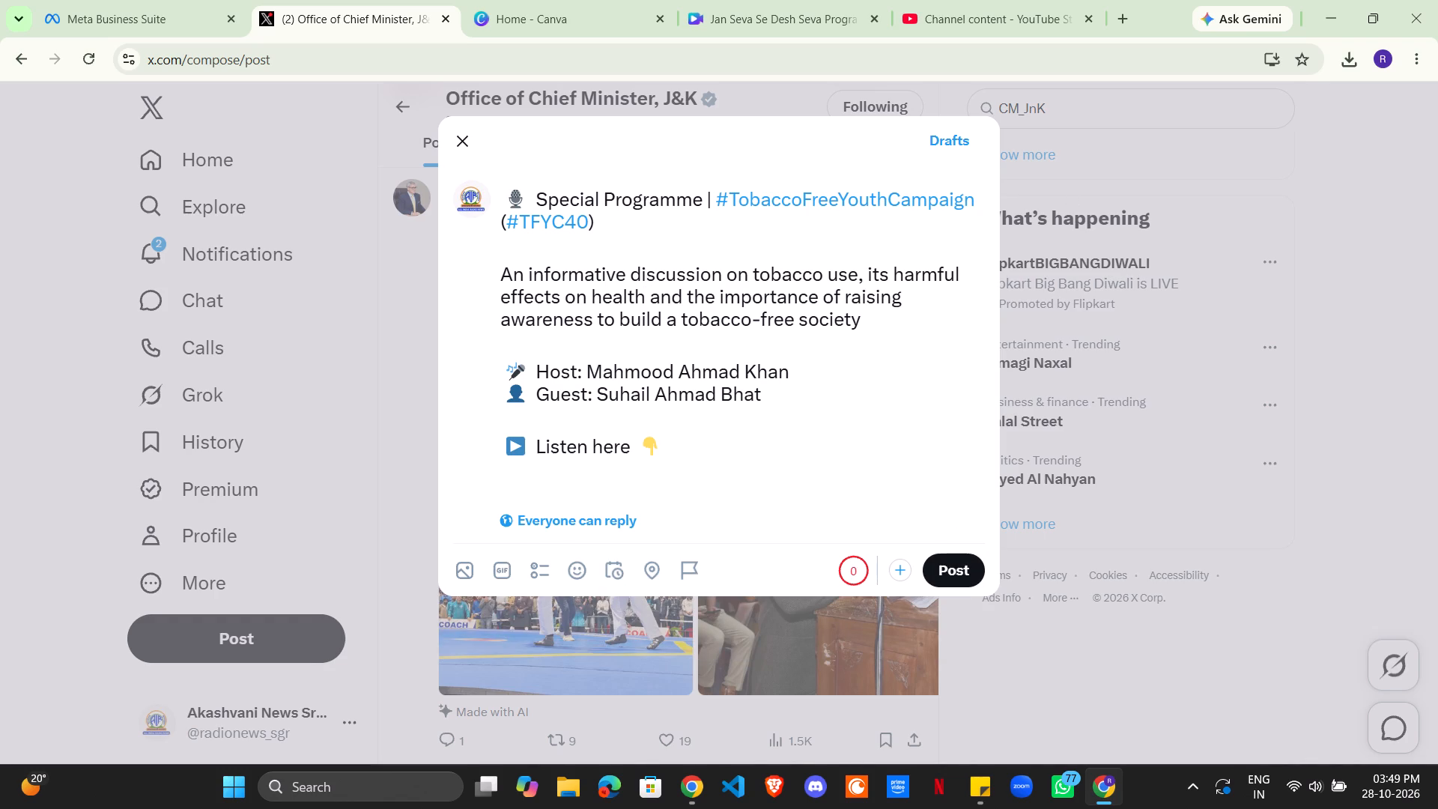
{"action": "left_click", "coordinate": [538, 196]}
{"action": "key", "text": "BackSpace"}
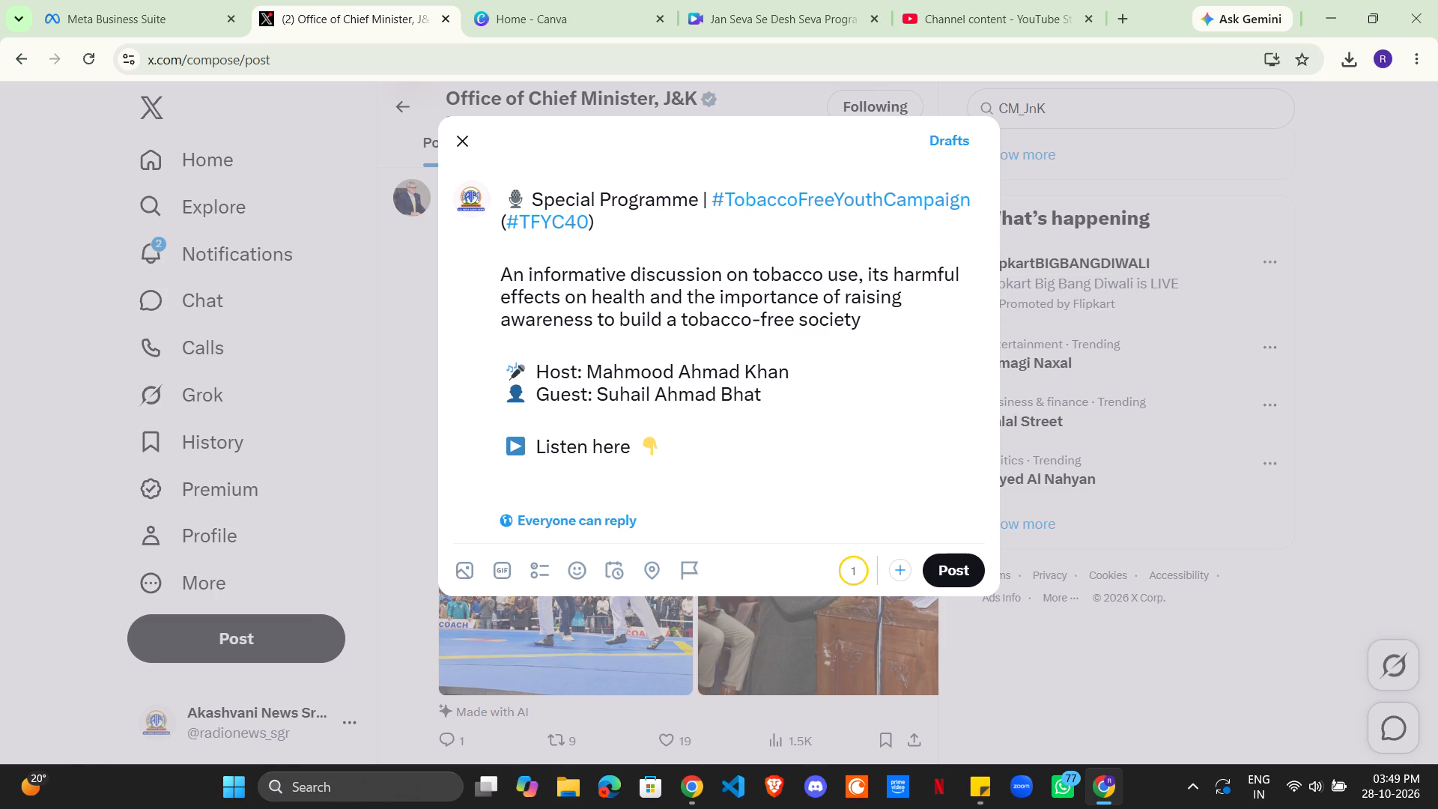
Remove the emojis in front of the Host and Guest lines of the X post.
{"action": "left_click_drag", "start_coordinate": [535, 365], "coordinate": [509, 367]}
{"action": "key", "text": "BackSpace"}
{"action": "left_click_drag", "start_coordinate": [536, 393], "coordinate": [482, 388]}
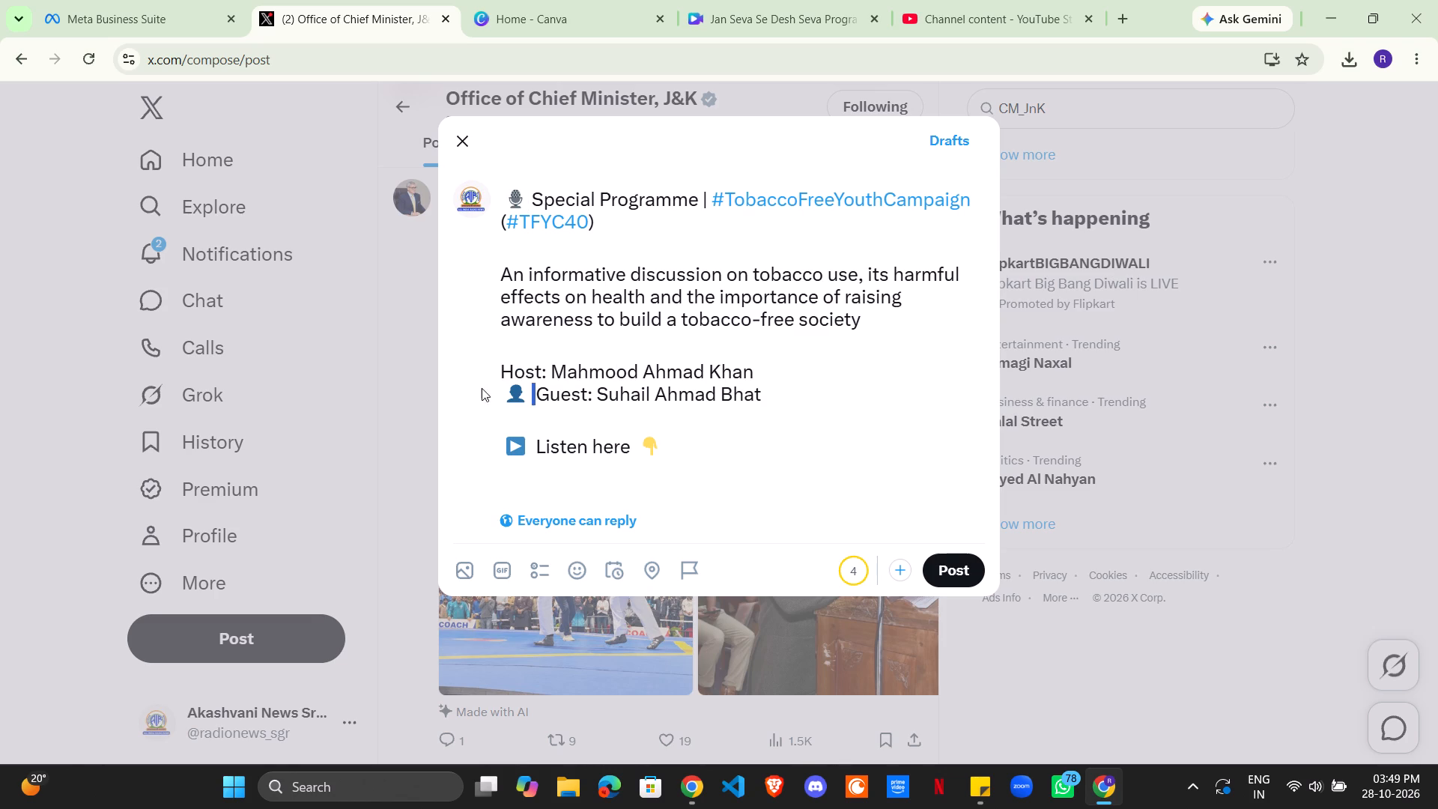
{"action": "key", "text": "BackSpace"}
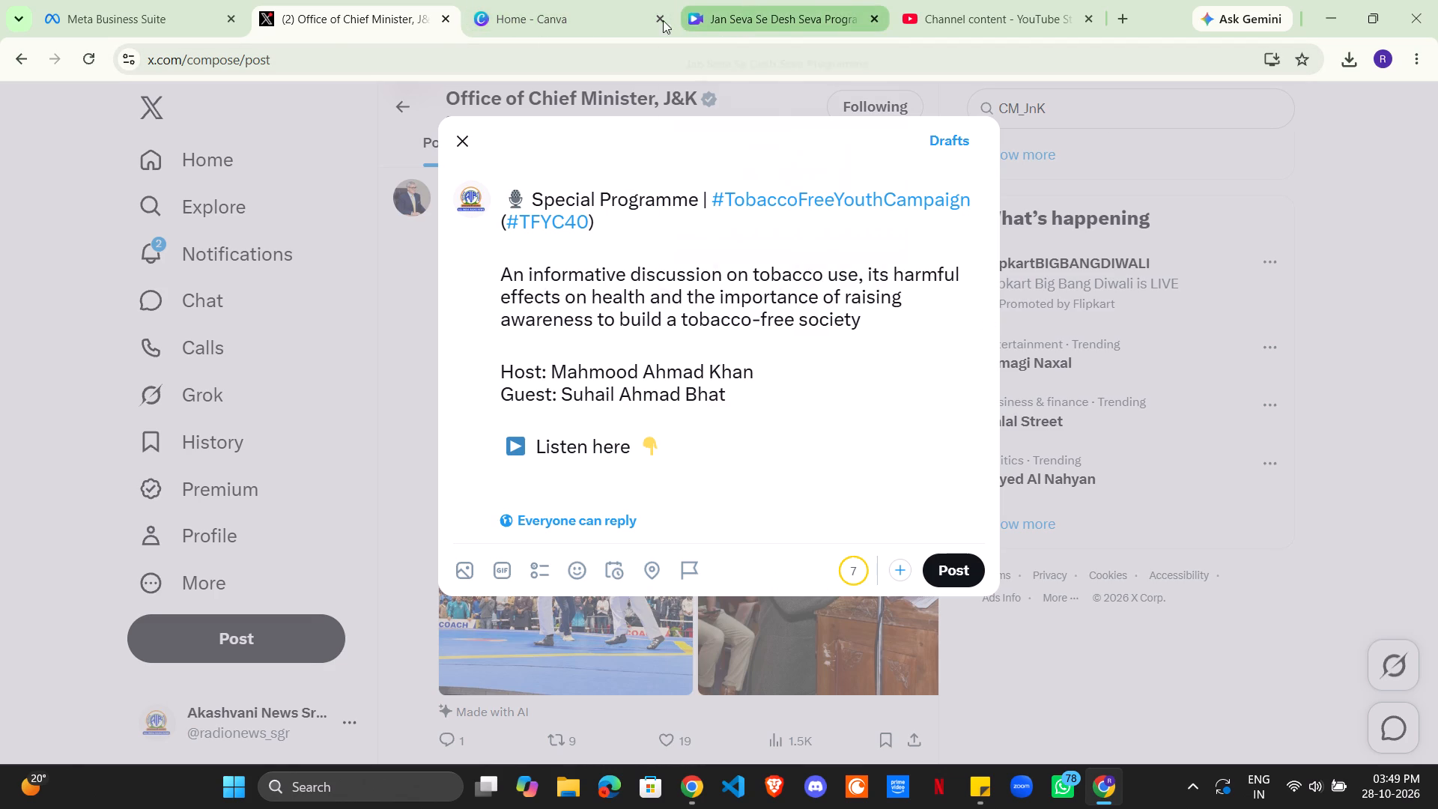
Copy the scheduled video's link from YouTube Studio and paste it under the "Listen here" line of the X post.
{"action": "left_click", "coordinate": [1046, 10]}
{"action": "left_click", "coordinate": [900, 498]}
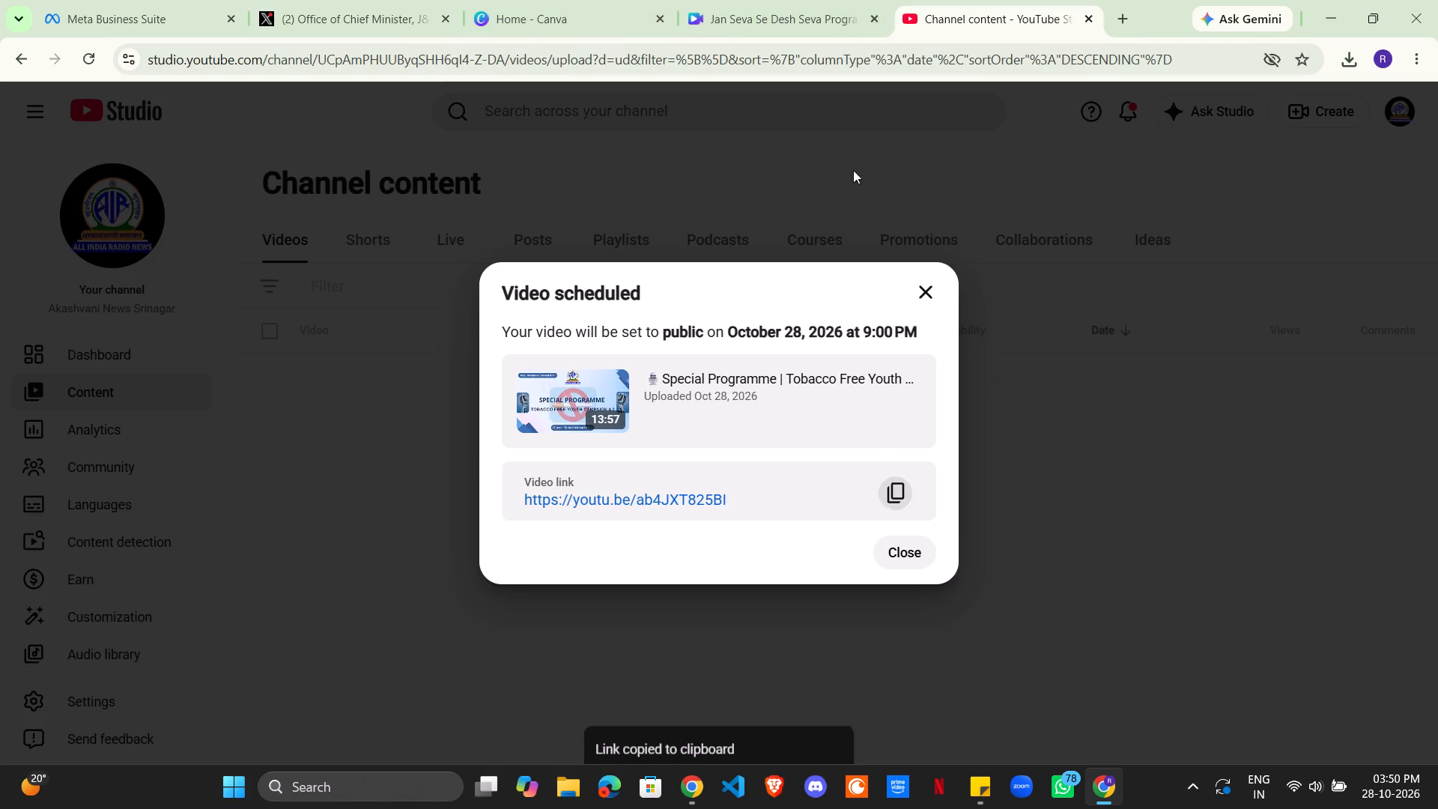
{"action": "left_click", "coordinate": [345, 22]}
{"action": "left_click", "coordinate": [561, 473]}
{"action": "key", "text": "ctrl+v"}
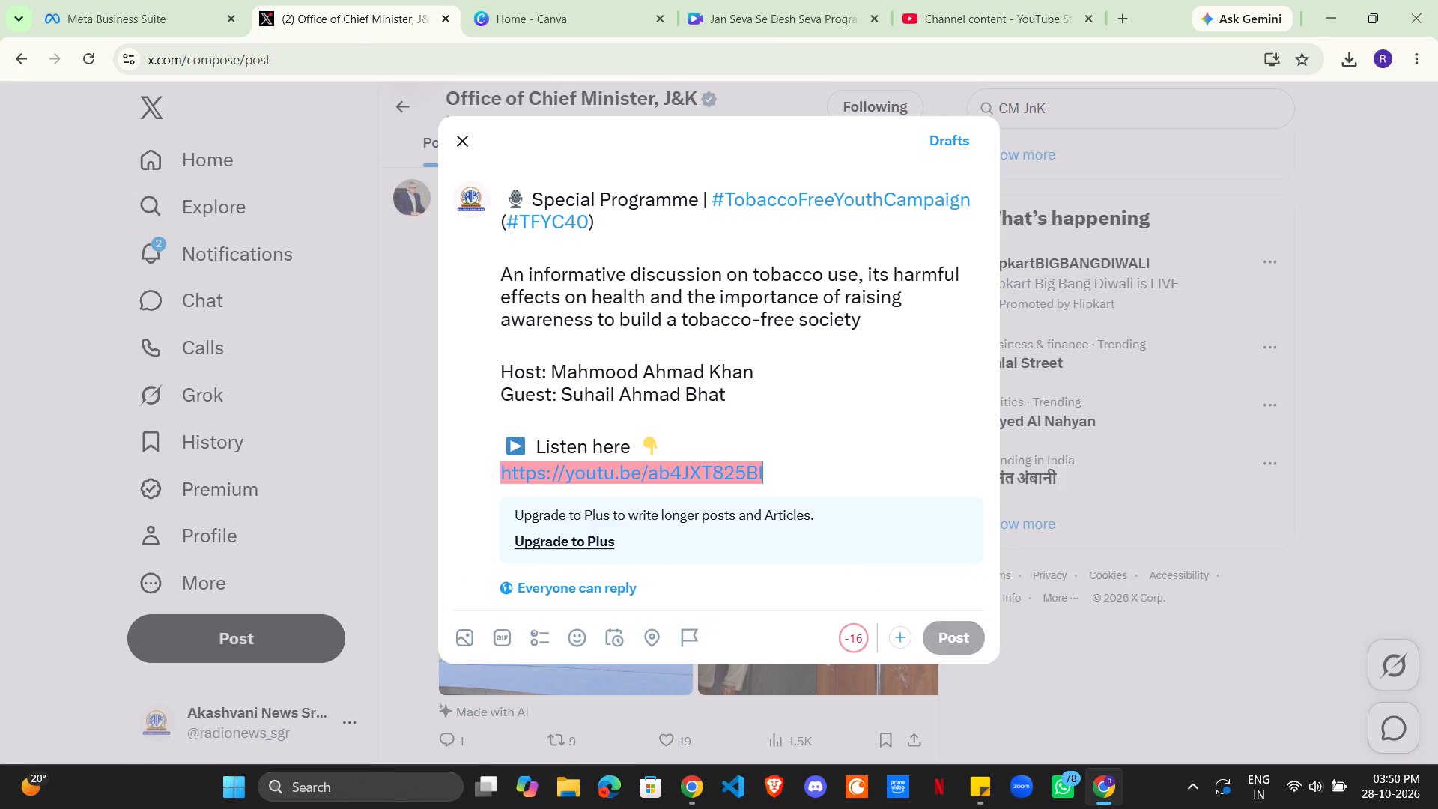
{"action": "left_click", "coordinate": [783, 463]}
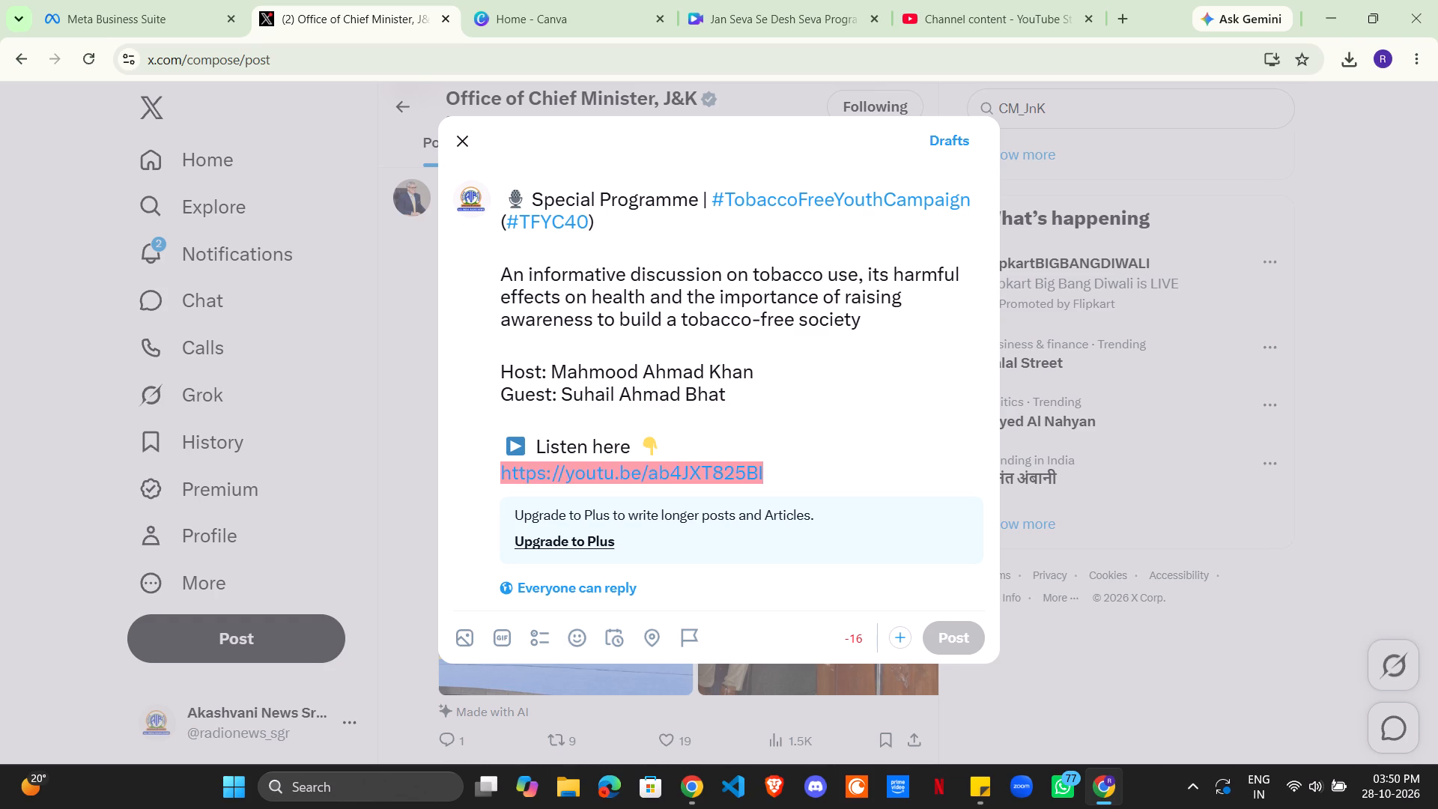
Remove the parentheses around #TFYC40 in the post's heading, keeping one space between it and #TobaccoFreeYouthCampaign.
{"action": "left_click", "coordinate": [655, 220]}
{"action": "key", "text": "BackSpace"}
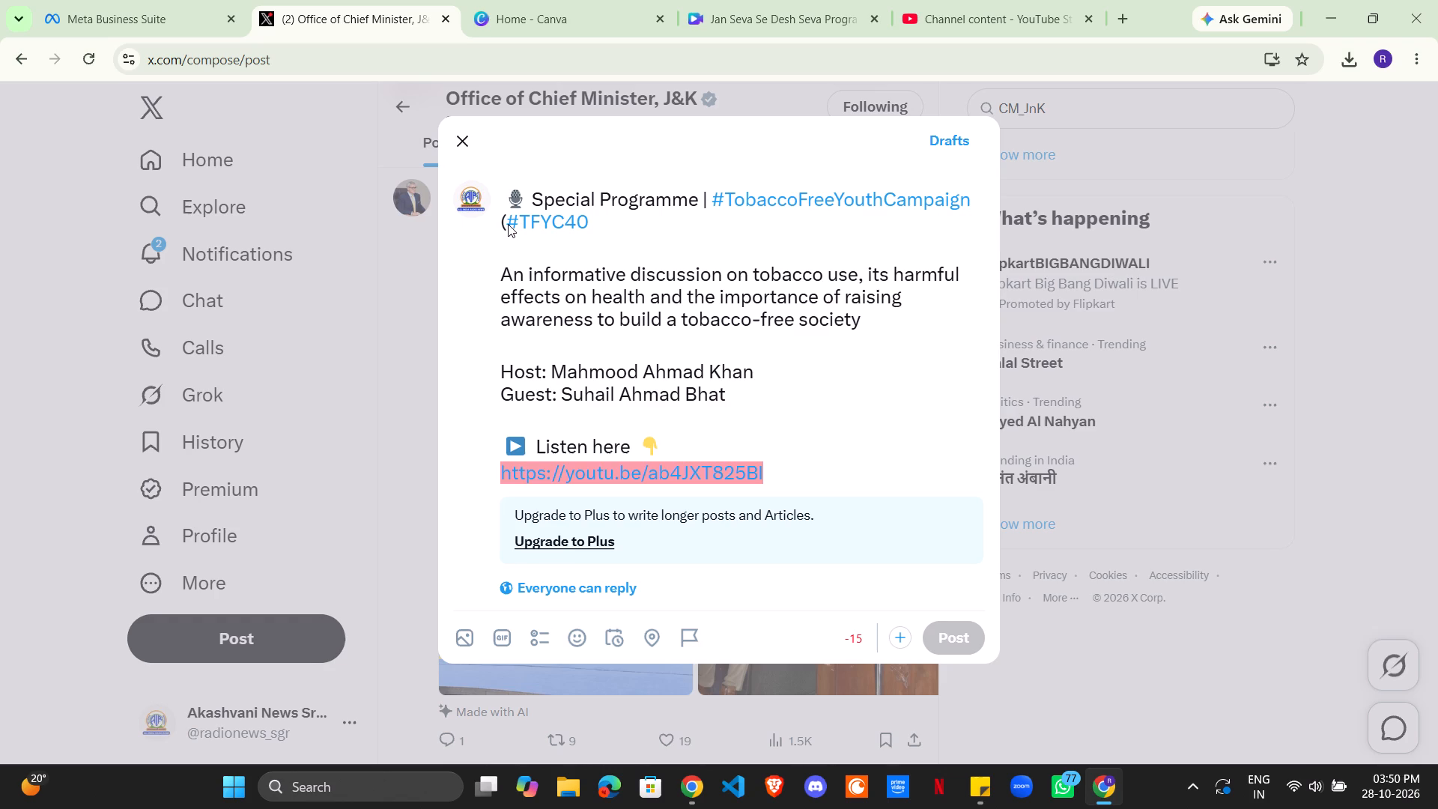
{"action": "left_click", "coordinate": [508, 224]}
{"action": "left_click", "coordinate": [511, 221]}
{"action": "key", "text": "BackSpace"}
{"action": "key", "text": "BackSpace"}
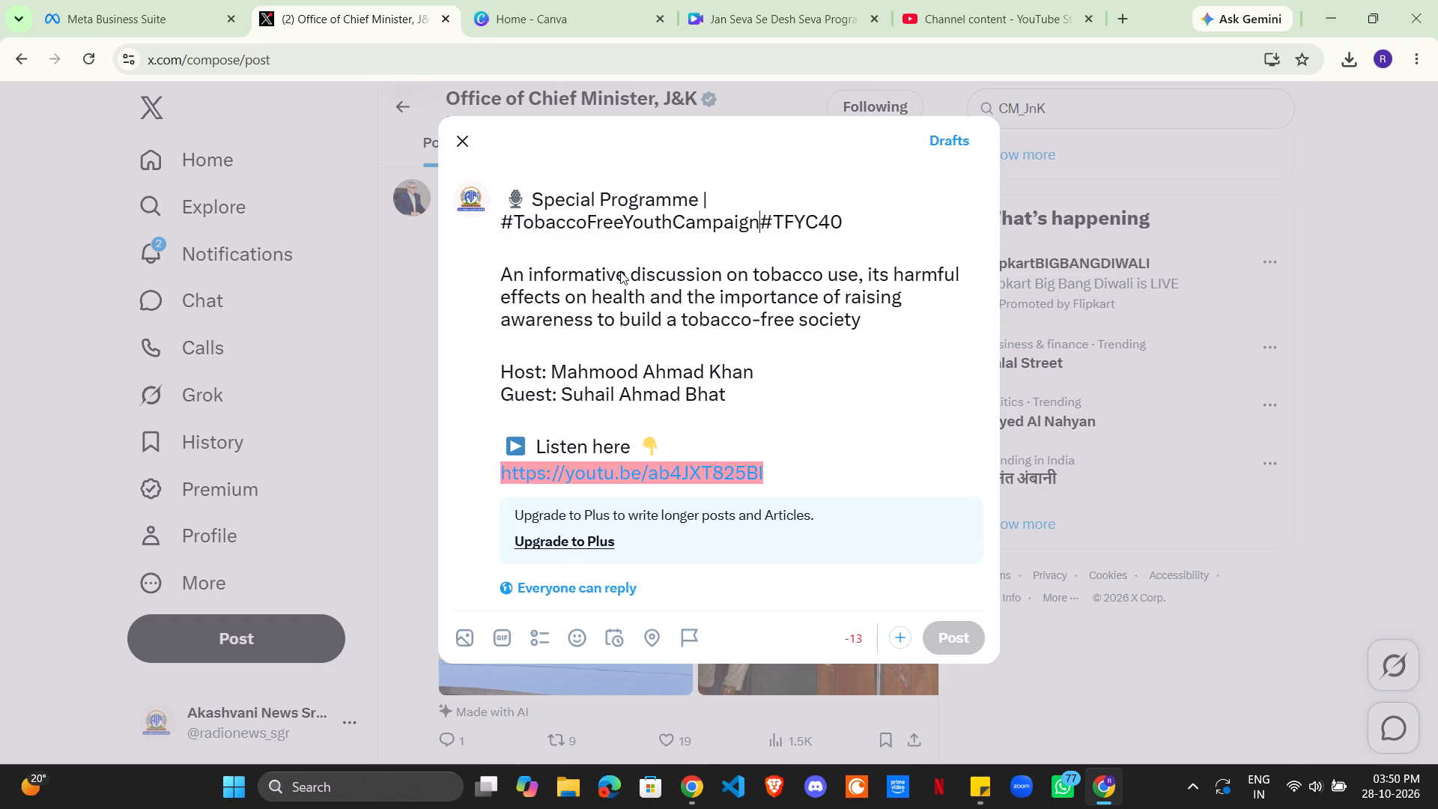
{"action": "key", "text": "space"}
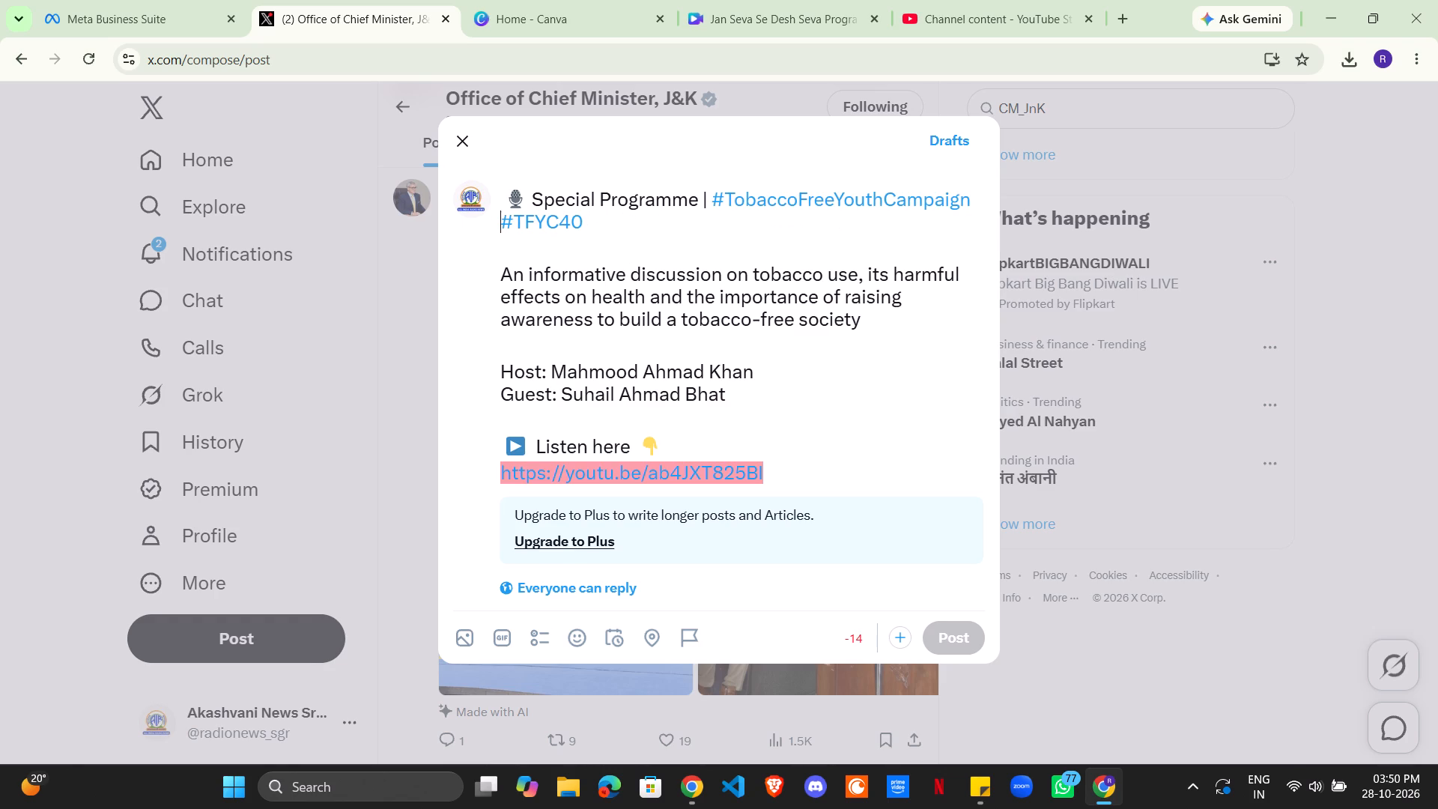
{"action": "left_click_drag", "start_coordinate": [855, 470], "coordinate": [812, 446]}
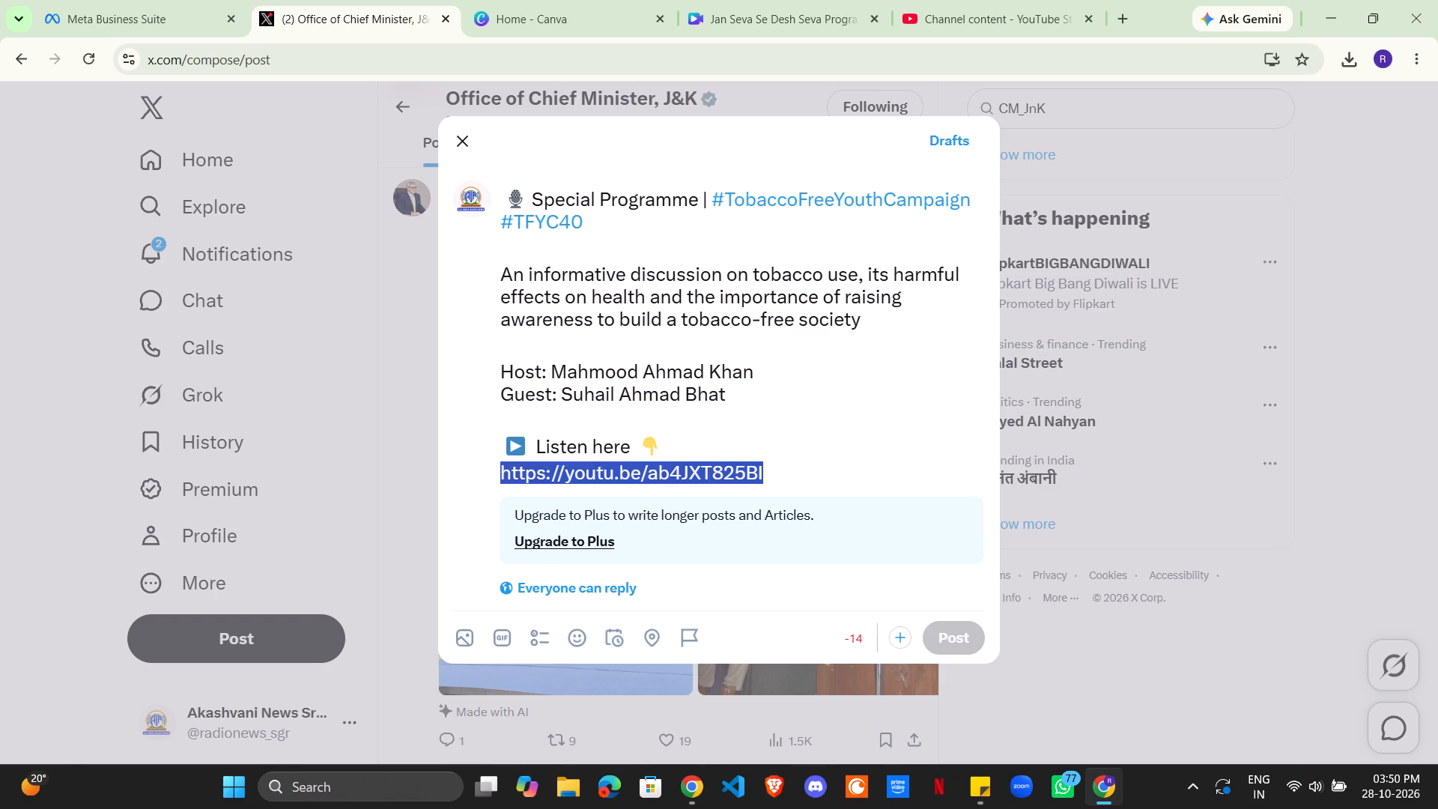